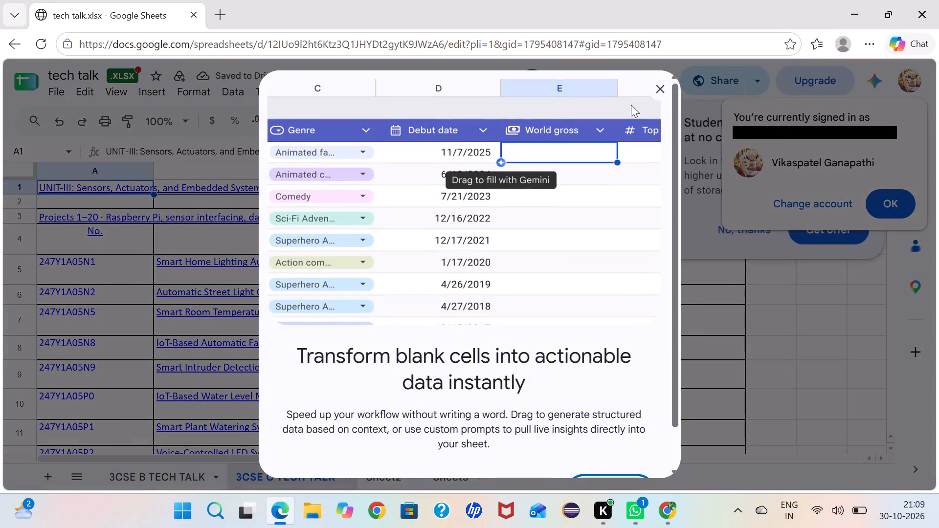
Dismiss the Gemini feature introduction, acknowledge the signed-in account notice and decline the student offer.
{"action": "left_click", "coordinate": [660, 87]}
{"action": "left_click", "coordinate": [545, 424]}
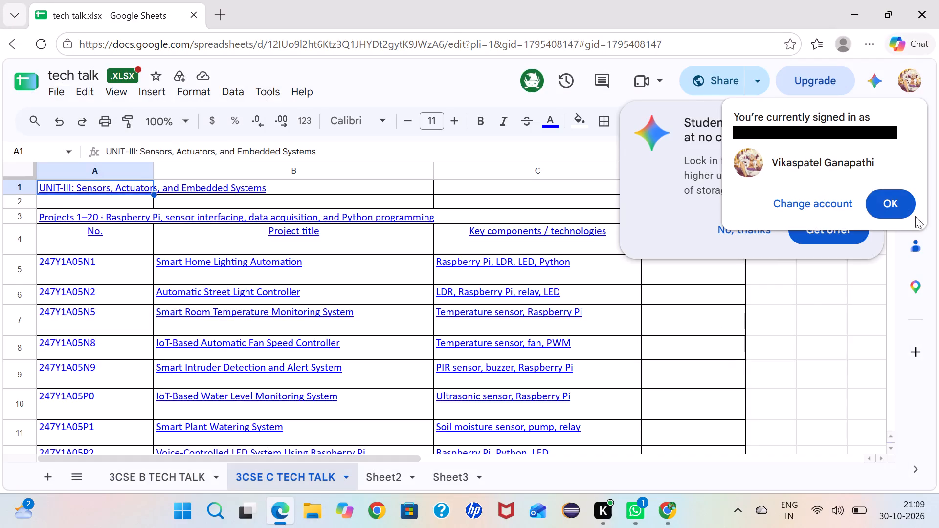
{"action": "left_click", "coordinate": [904, 206]}
{"action": "left_click", "coordinate": [745, 232]}
{"action": "scroll", "coordinate": [487, 313], "scroll_direction": "down", "scroll_amount": 14}
{"action": "scroll", "coordinate": [487, 312], "scroll_direction": "down", "scroll_amount": 7}
{"action": "scroll", "coordinate": [488, 311], "scroll_direction": "up", "scroll_amount": 2}
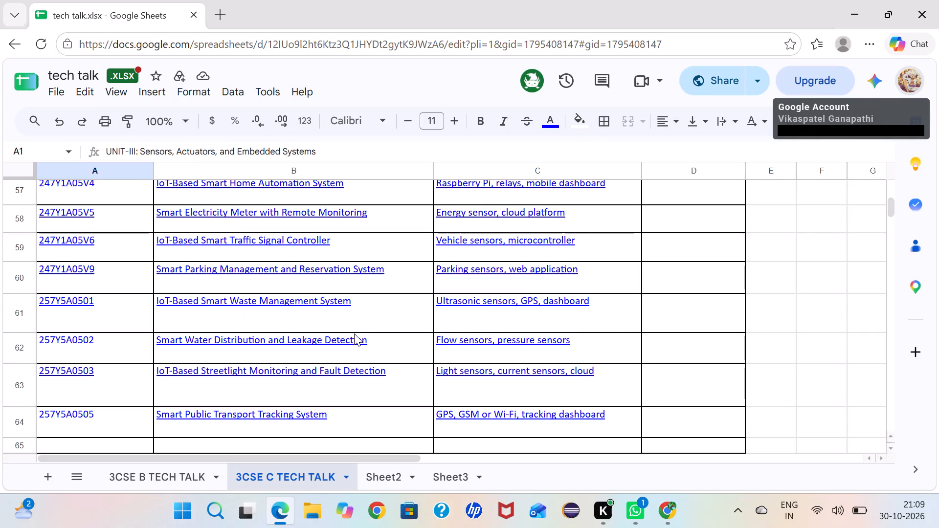
{"action": "left_click_drag", "start_coordinate": [334, 313], "coordinate": [265, 310]}
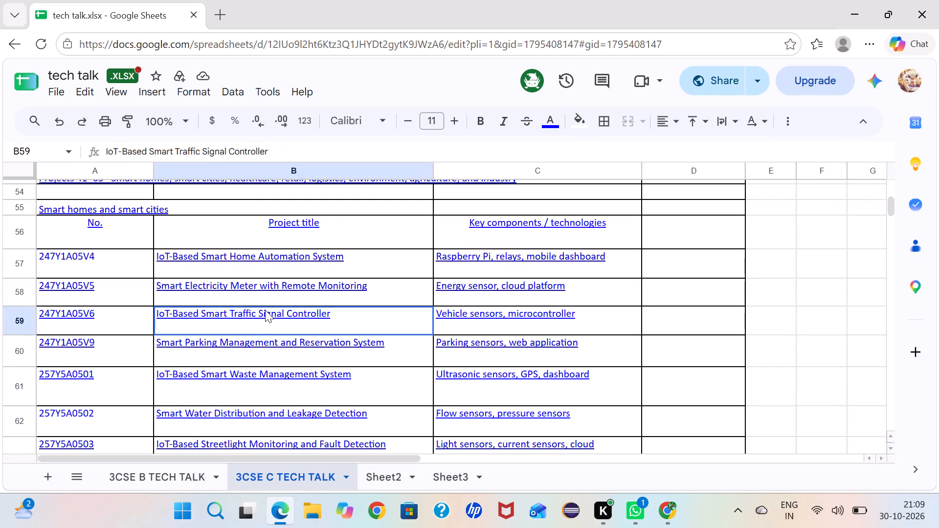
{"action": "left_click_drag", "start_coordinate": [265, 310], "coordinate": [264, 309]}
{"action": "key", "text": "ctrl+c"}
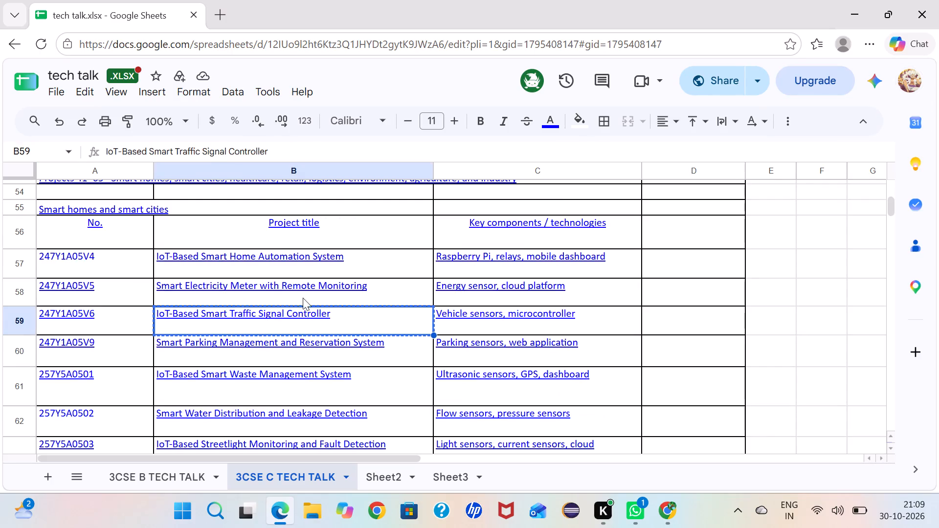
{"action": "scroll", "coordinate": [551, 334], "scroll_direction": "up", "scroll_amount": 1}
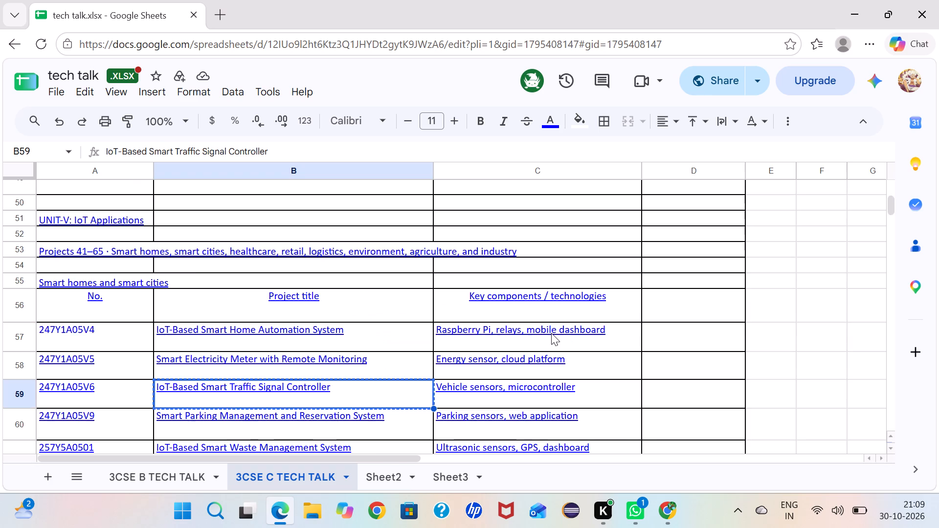
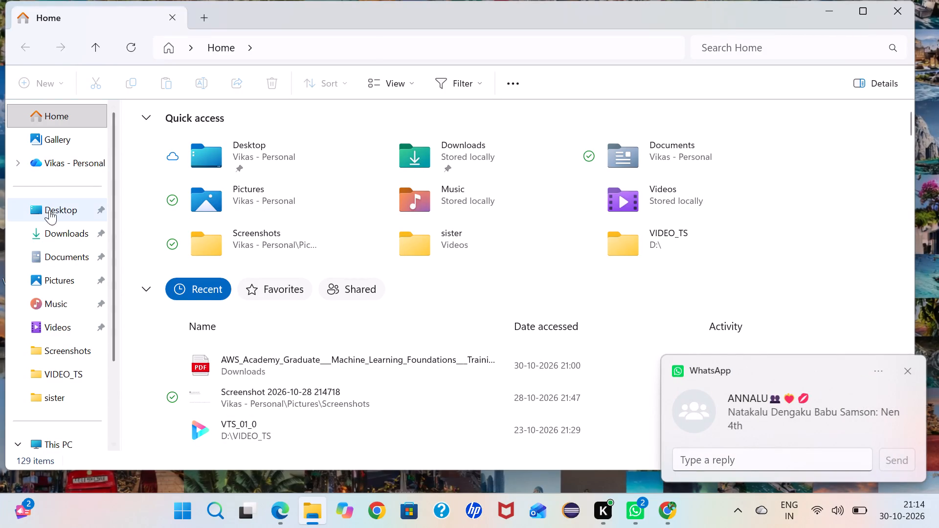
Open the downloaded Smart Traffic Signal Controller presentation from the Downloads folder in PowerPoint and enable editing.
{"action": "left_click", "coordinate": [64, 231]}
{"action": "double_click", "coordinate": [247, 146]}
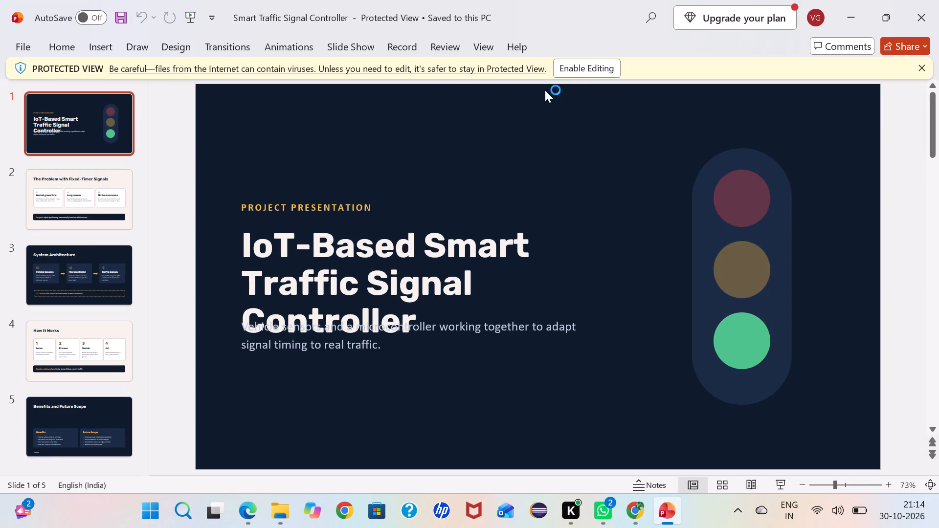
{"action": "left_click", "coordinate": [581, 64]}
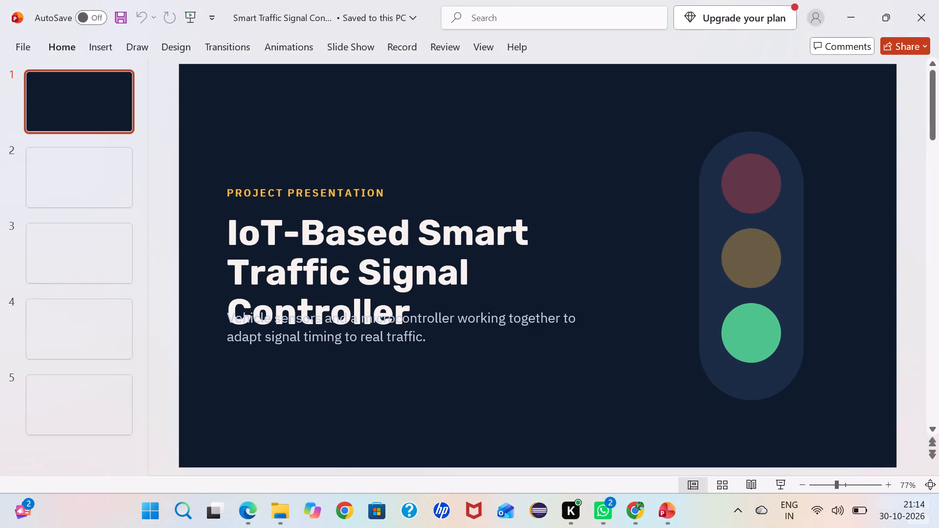
Move the subtitle about vehicle sensors on slide 1 down so it sits clear below the main title.
{"action": "left_click", "coordinate": [347, 334]}
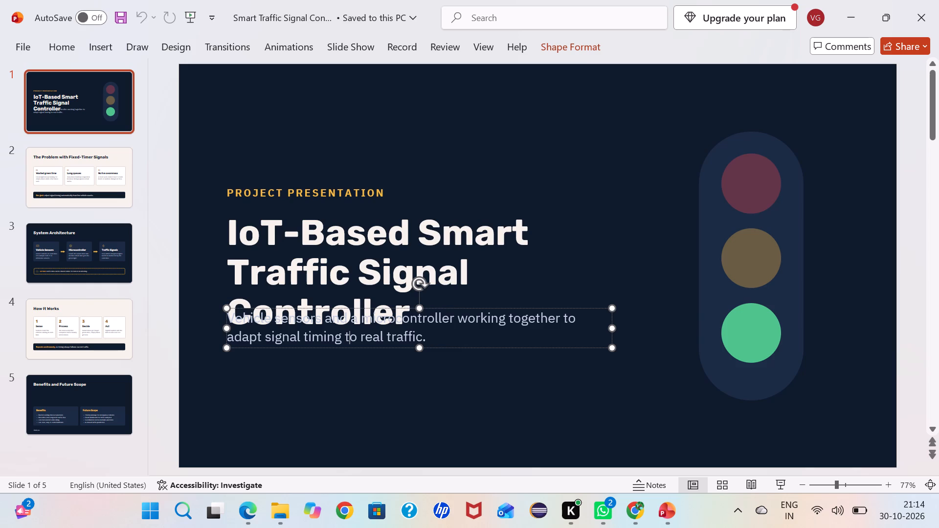
{"action": "left_click_drag", "start_coordinate": [429, 308], "coordinate": [438, 361]}
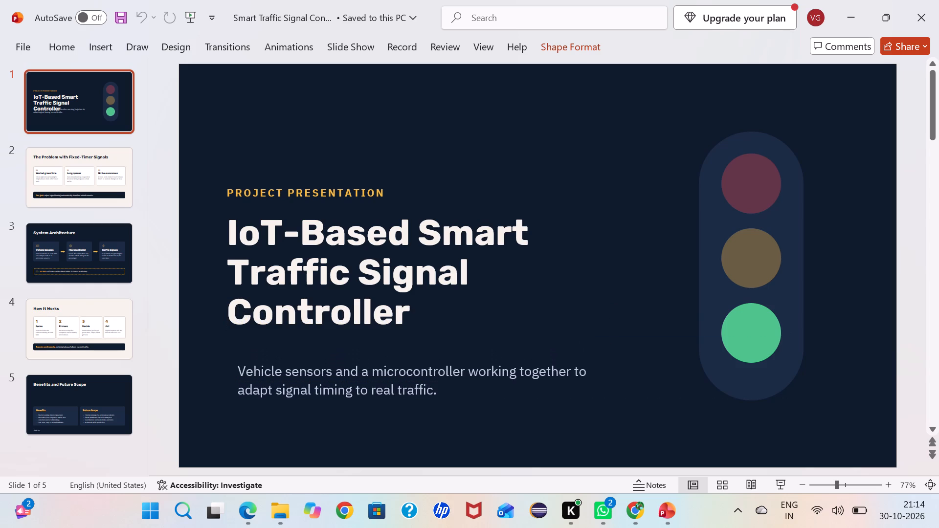
{"action": "left_click_drag", "start_coordinate": [438, 361], "coordinate": [433, 356]}
Review the content and layout of slides 2 through 5.
{"action": "left_click_drag", "start_coordinate": [46, 146], "coordinate": [47, 152]}
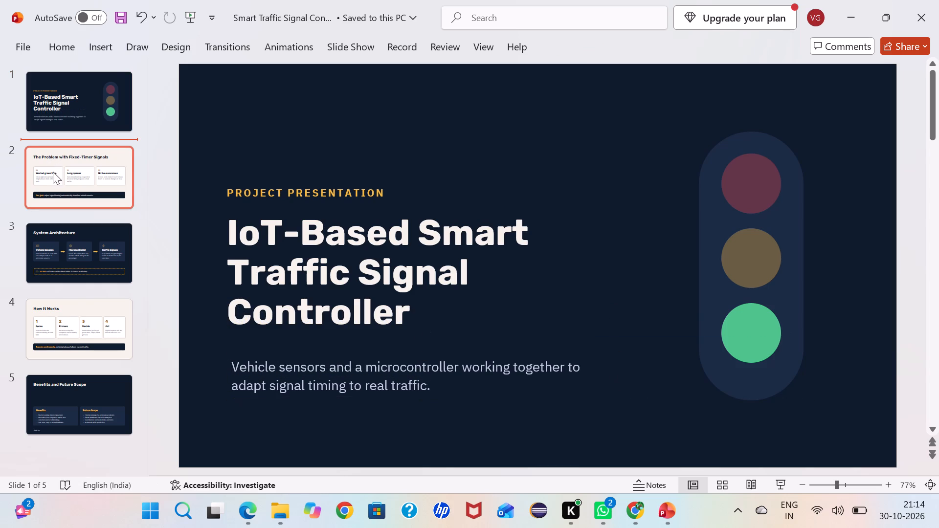
{"action": "left_click", "coordinate": [53, 172]}
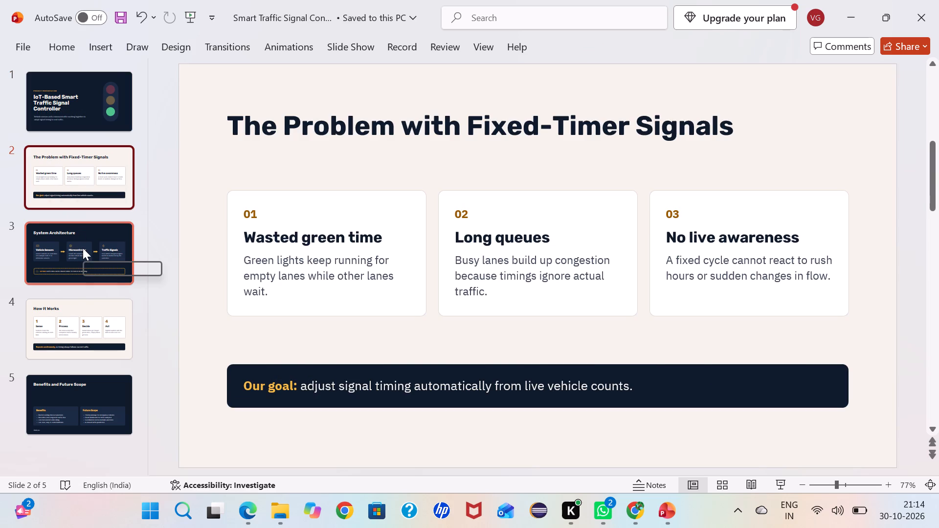
{"action": "left_click", "coordinate": [83, 248]}
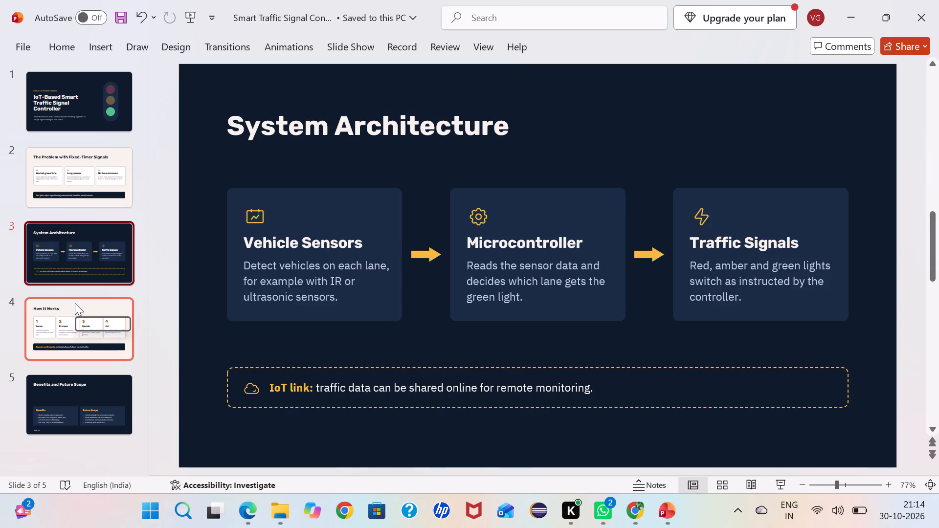
{"action": "left_click", "coordinate": [75, 303]}
{"action": "scroll", "coordinate": [77, 299], "scroll_direction": "down", "scroll_amount": 7}
{"action": "left_click", "coordinate": [88, 393]}
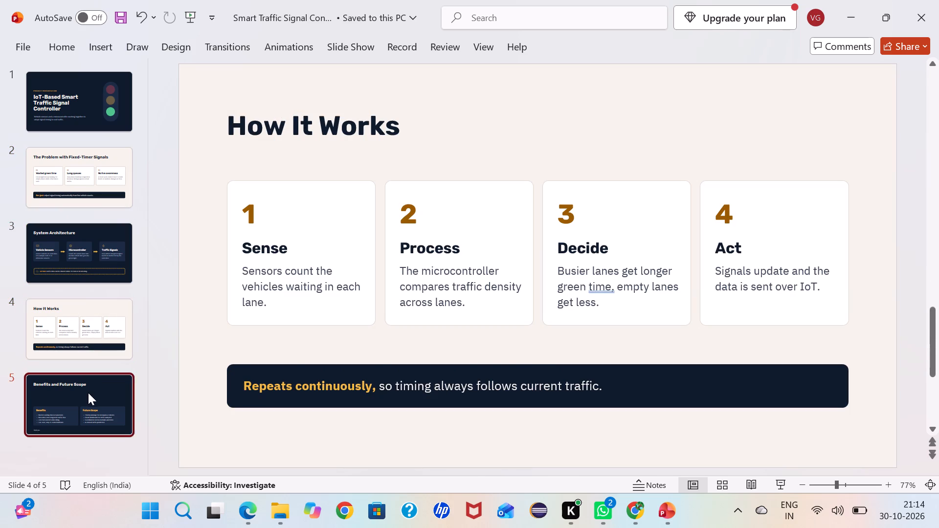
{"action": "scroll", "coordinate": [88, 385], "scroll_direction": "down", "scroll_amount": 6}
{"action": "scroll", "coordinate": [88, 385], "scroll_direction": "up", "scroll_amount": 6}
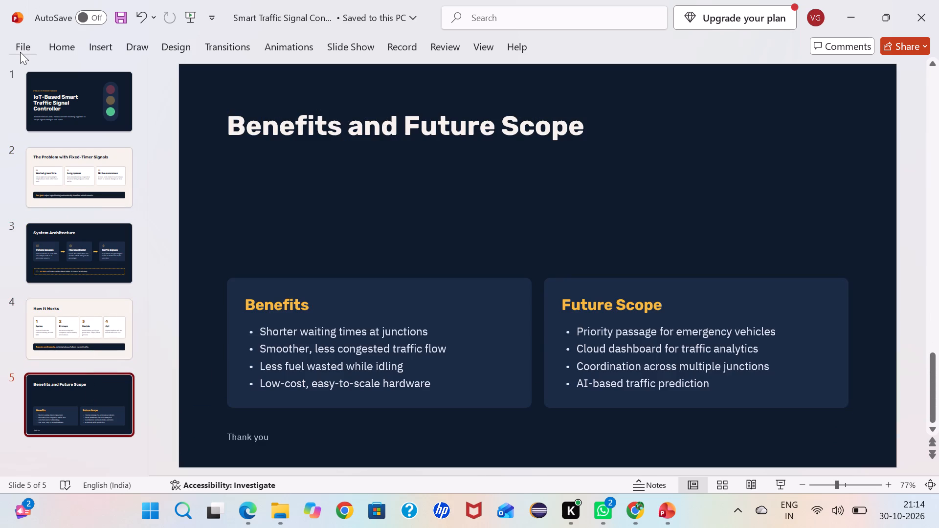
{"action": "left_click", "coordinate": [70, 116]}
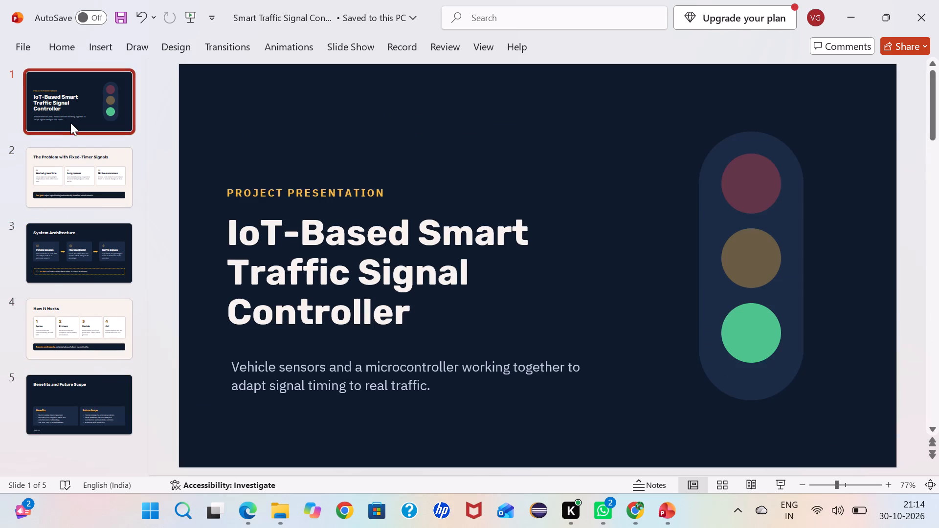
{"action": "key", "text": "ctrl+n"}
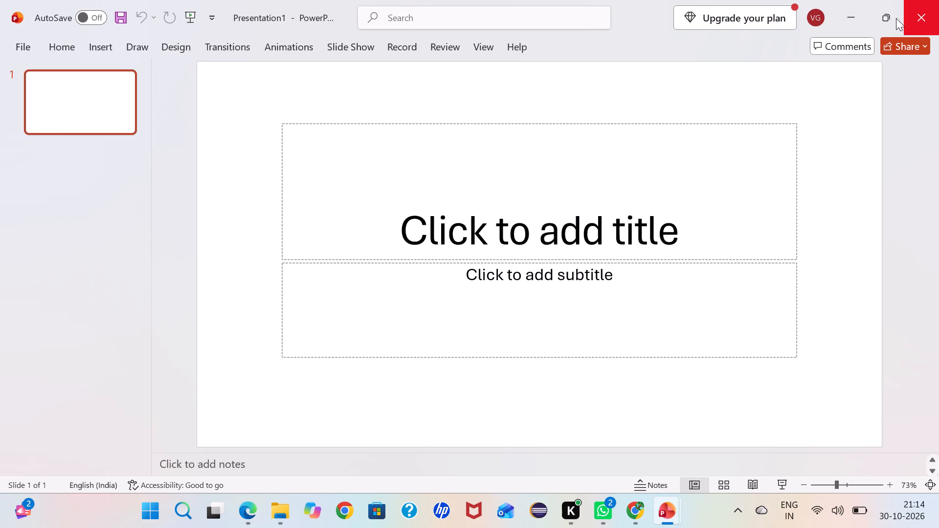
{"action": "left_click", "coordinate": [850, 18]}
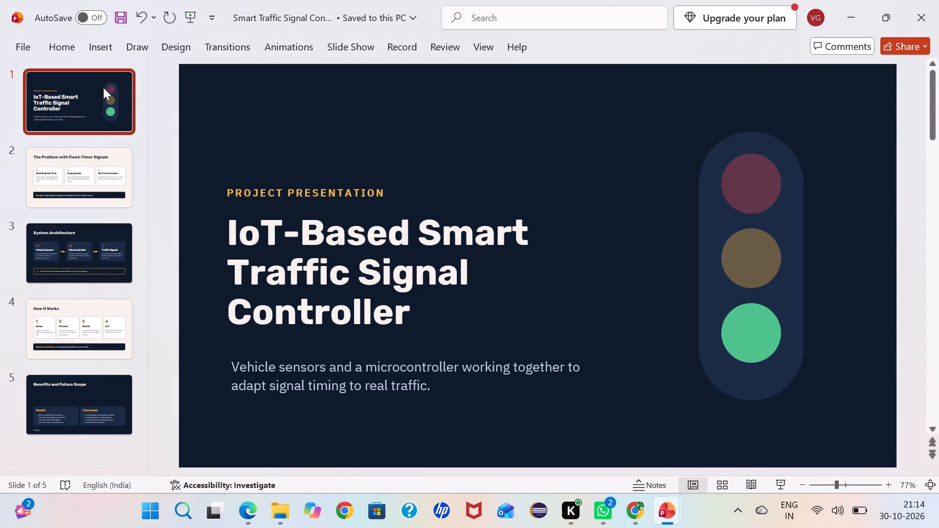
Insert a new slide after the title slide and move it to the first position in the deck.
{"action": "left_click", "coordinate": [65, 87]}
{"action": "left_click", "coordinate": [98, 47]}
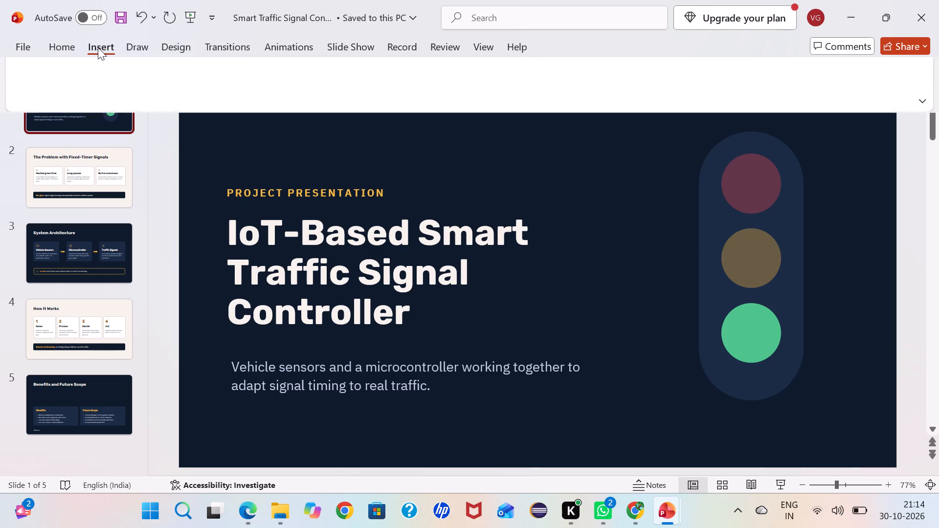
{"action": "left_click", "coordinate": [26, 79]}
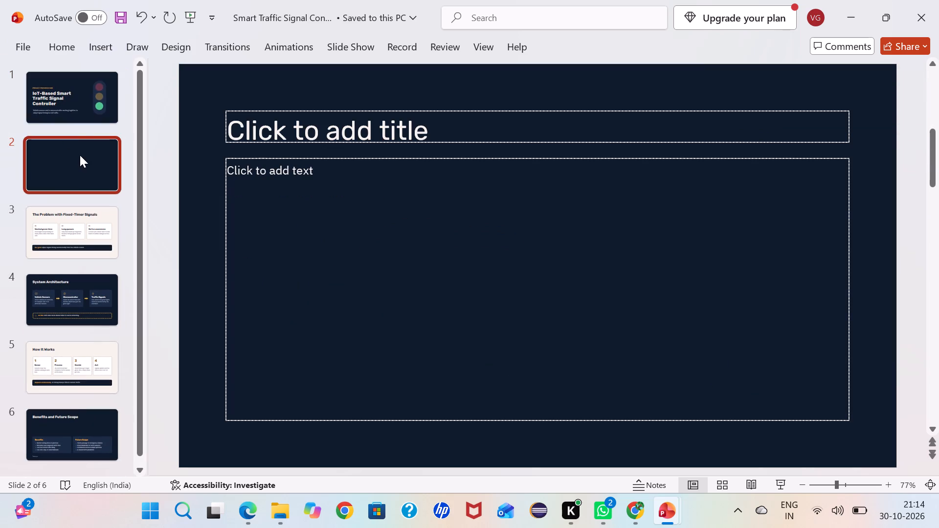
{"action": "left_click_drag", "start_coordinate": [80, 155], "coordinate": [86, 80]}
Delete the title placeholder from the new first slide.
{"action": "left_click", "coordinate": [386, 184]}
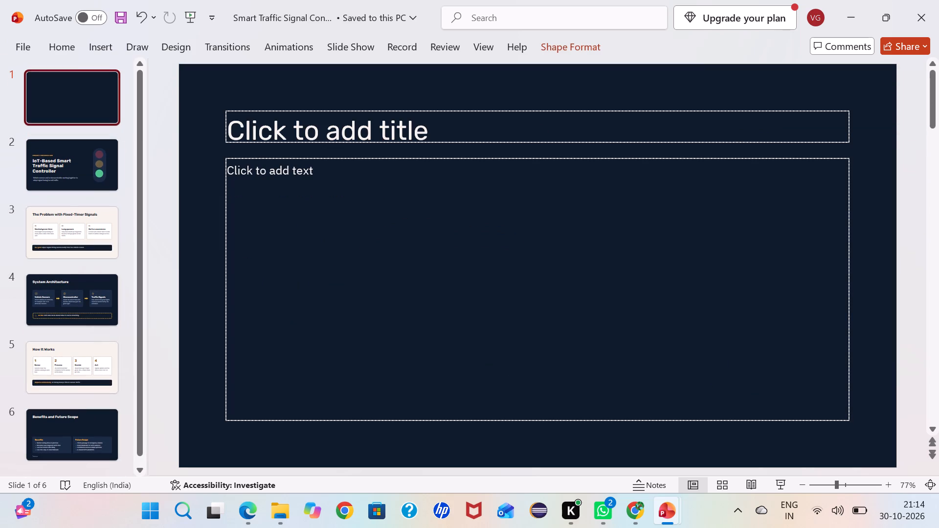
{"action": "left_click", "coordinate": [447, 137]}
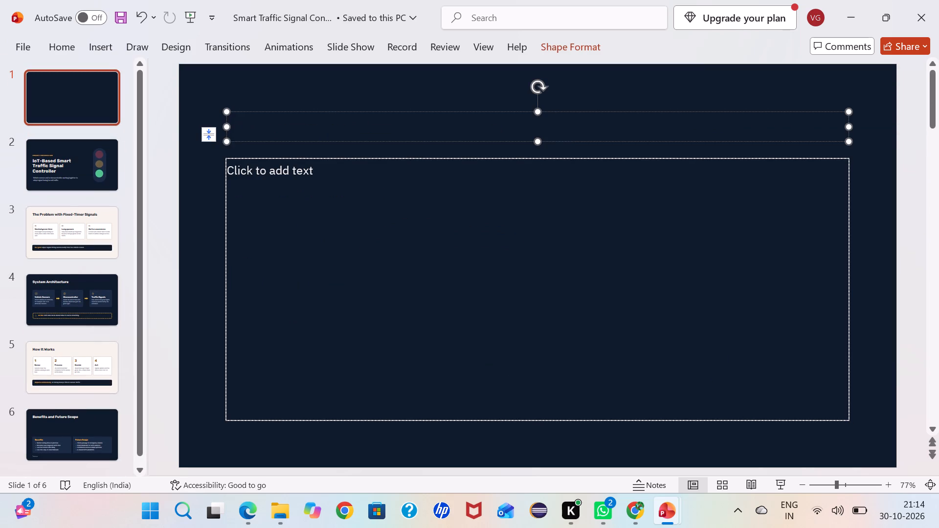
{"action": "key", "text": "Delete"}
{"action": "left_click", "coordinate": [842, 113]}
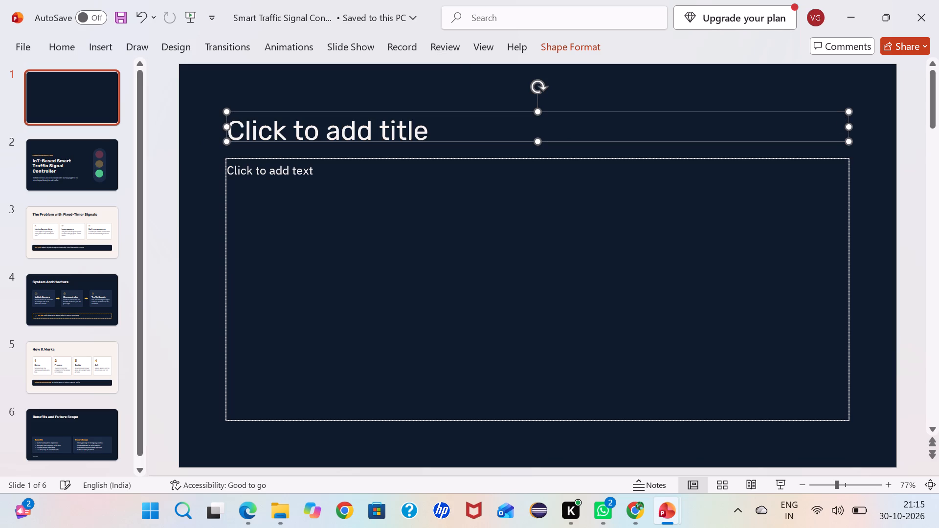
{"action": "key", "text": "Delete"}
Enter the presenter's name and roll number in the first slide's body, on two lines labelled NAME: and ROLL NO:.
{"action": "left_click", "coordinate": [346, 194]}
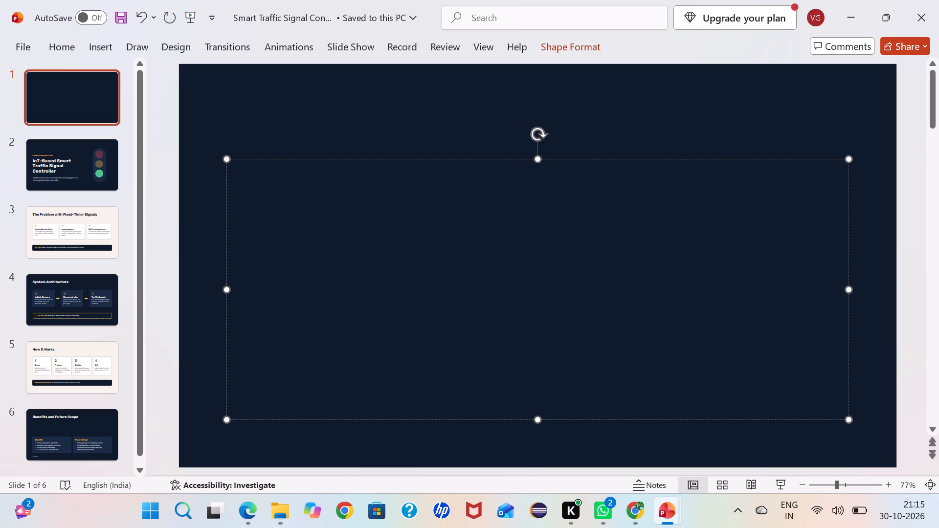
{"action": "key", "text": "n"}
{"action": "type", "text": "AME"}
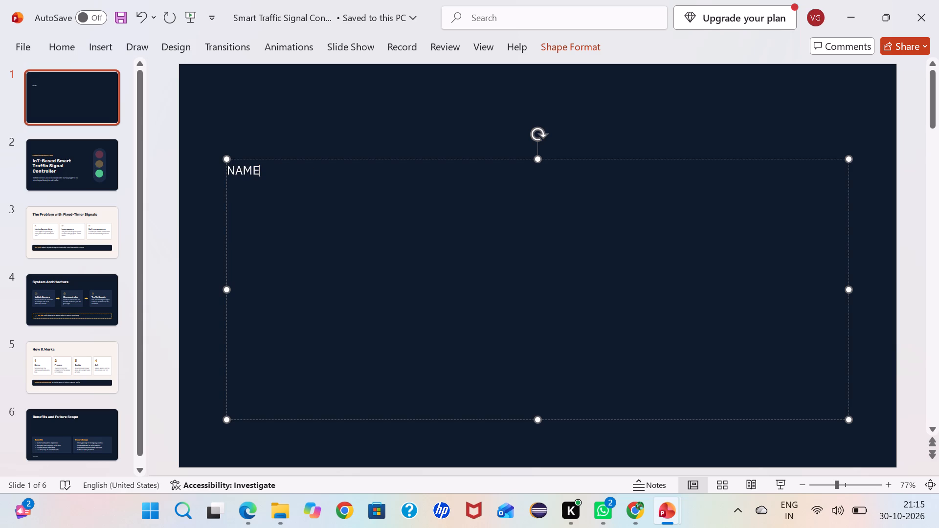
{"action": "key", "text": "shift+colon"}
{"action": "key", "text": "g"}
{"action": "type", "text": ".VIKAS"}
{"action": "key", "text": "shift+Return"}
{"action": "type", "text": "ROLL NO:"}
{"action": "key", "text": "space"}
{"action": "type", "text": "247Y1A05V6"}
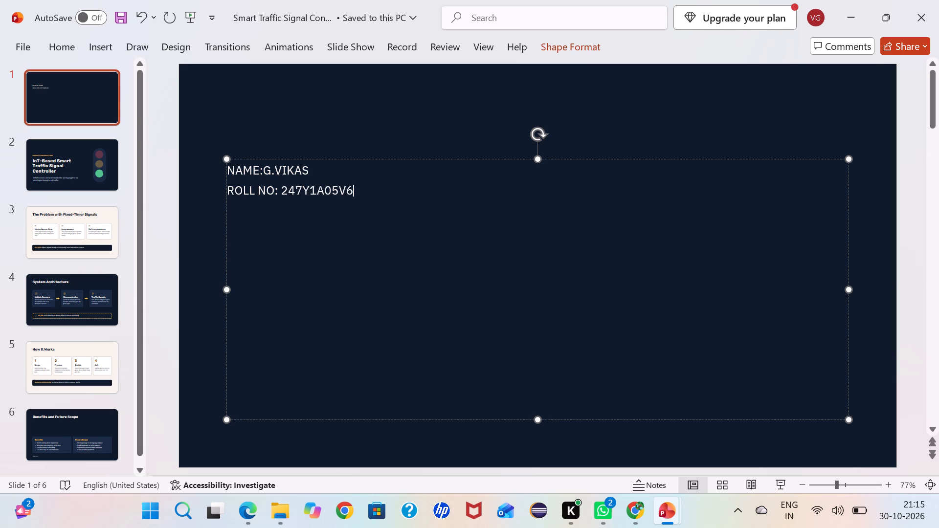
Set the font size of the name and roll number lines to 36.
{"action": "left_click_drag", "start_coordinate": [357, 187], "coordinate": [218, 153]}
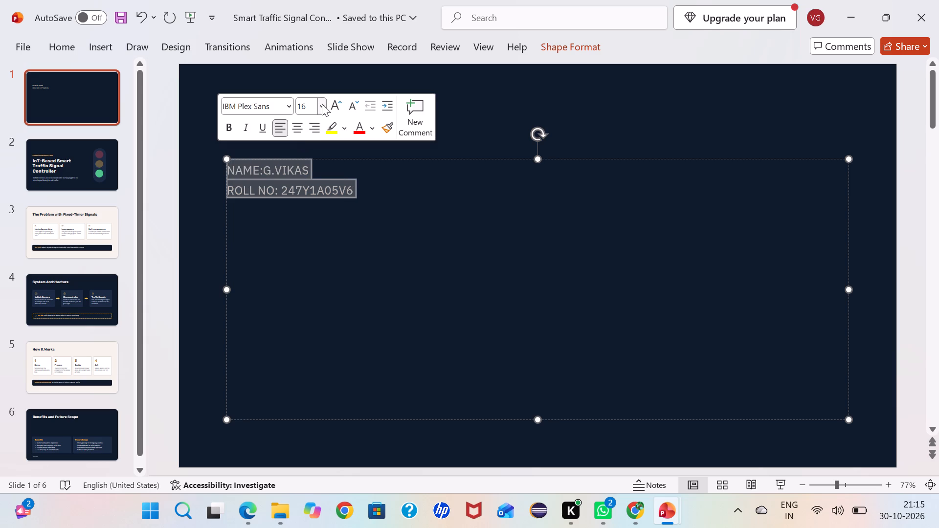
{"action": "left_click", "coordinate": [321, 104]}
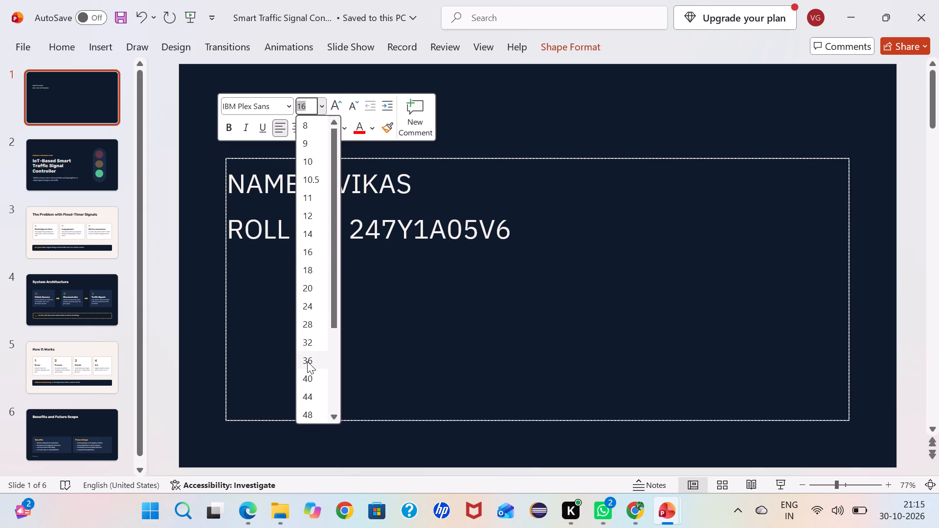
{"action": "left_click", "coordinate": [307, 361]}
{"action": "left_click", "coordinate": [507, 290]}
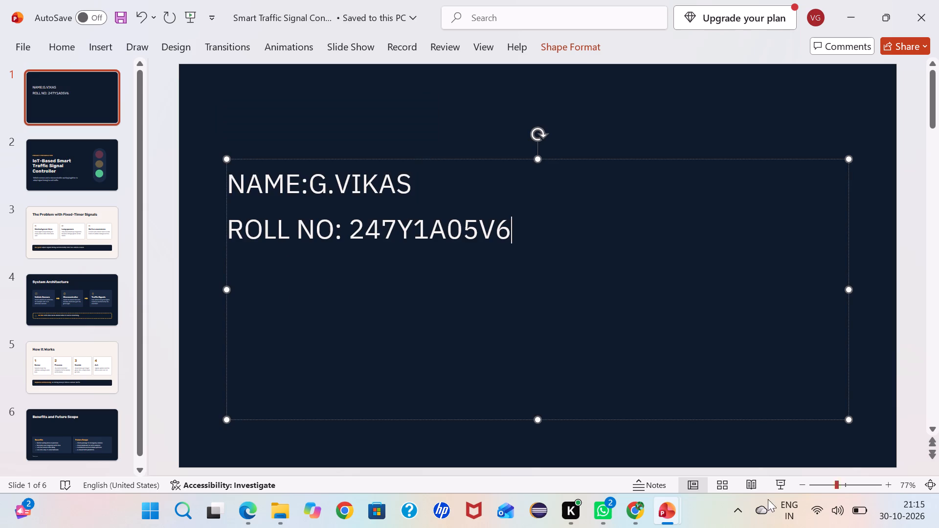
Insert a new slide after the Benefits and Future Scope slide at the end of the deck.
{"action": "left_click", "coordinate": [97, 152]}
{"action": "left_click", "coordinate": [65, 215]}
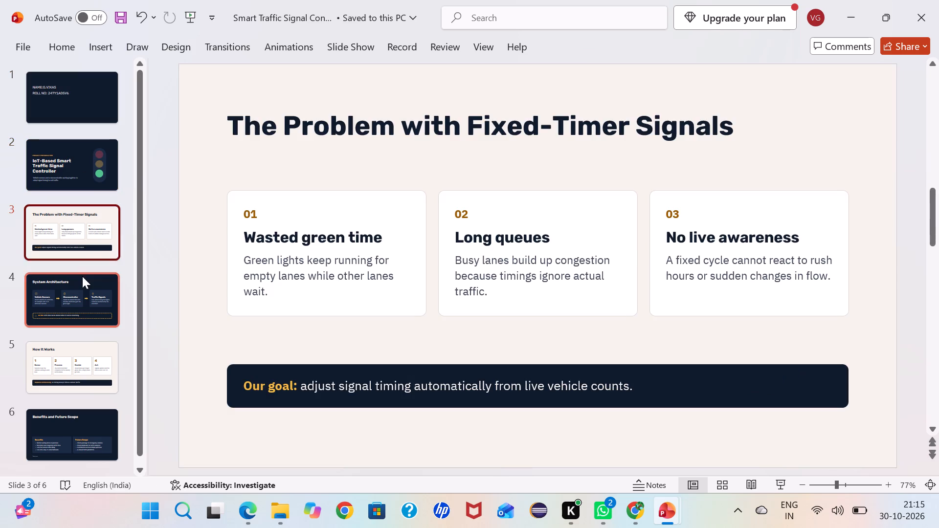
{"action": "left_click", "coordinate": [82, 276]}
{"action": "left_click", "coordinate": [82, 360]}
{"action": "scroll", "coordinate": [82, 360], "scroll_direction": "down", "scroll_amount": 7}
{"action": "left_click", "coordinate": [84, 447]}
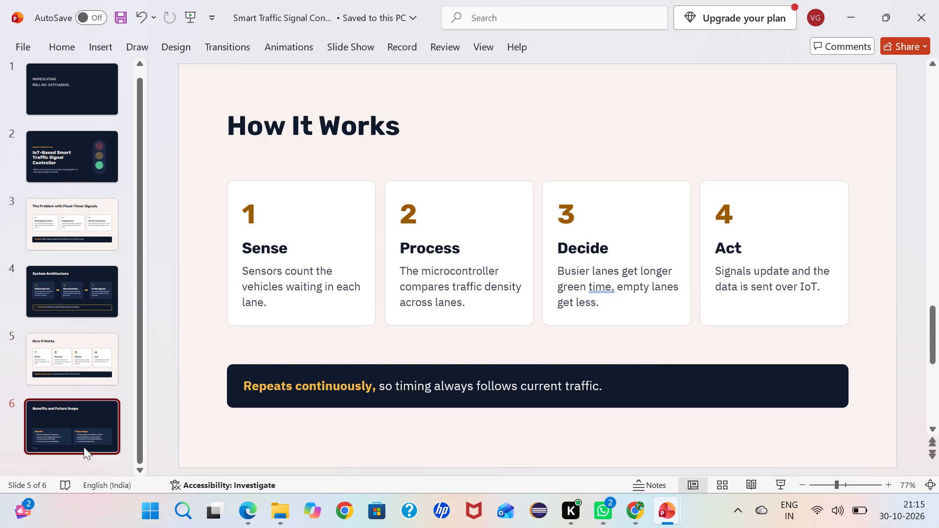
{"action": "left_click", "coordinate": [92, 44]}
{"action": "left_click", "coordinate": [31, 85]}
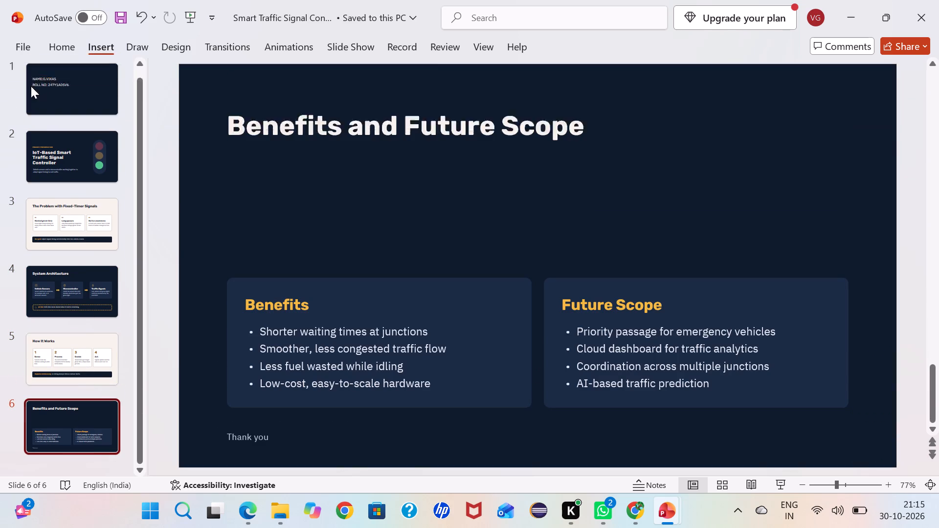
{"action": "left_click_drag", "start_coordinate": [60, 437], "coordinate": [71, 426]}
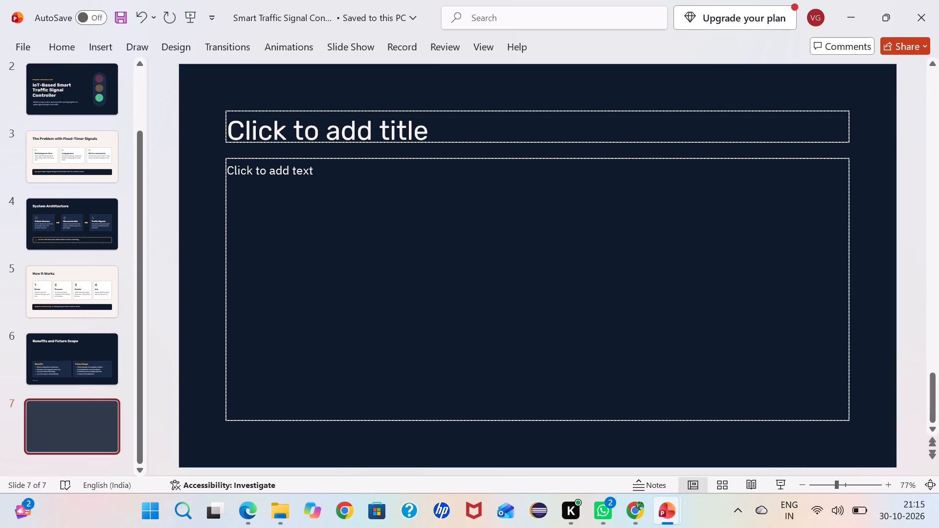
Delete the new last slide's title placeholder and enter THANK YOU in its body placeholder.
{"action": "left_click", "coordinate": [841, 110]}
{"action": "key", "text": "Delete"}
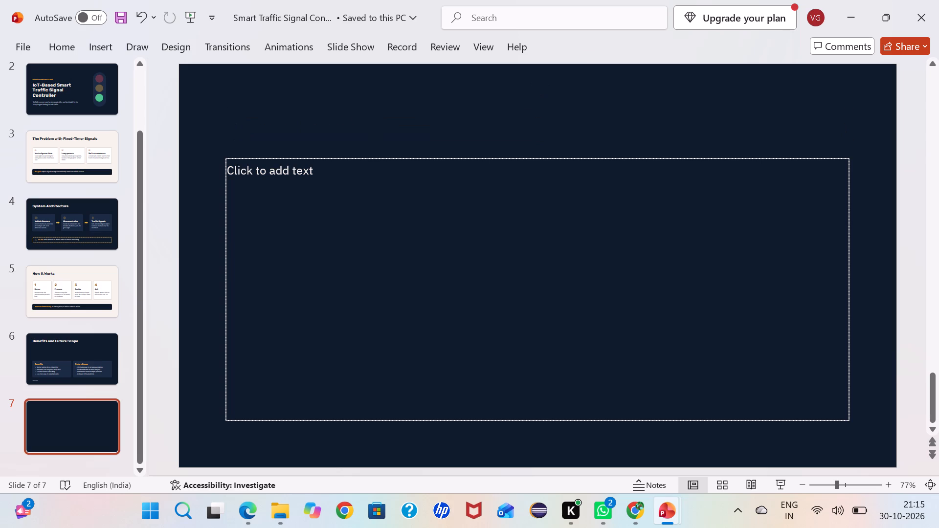
{"action": "left_click", "coordinate": [550, 294]}
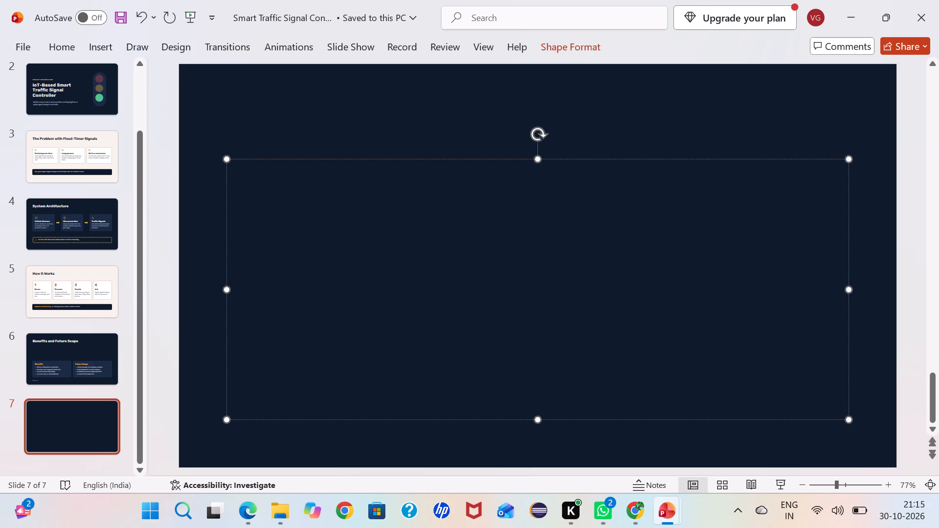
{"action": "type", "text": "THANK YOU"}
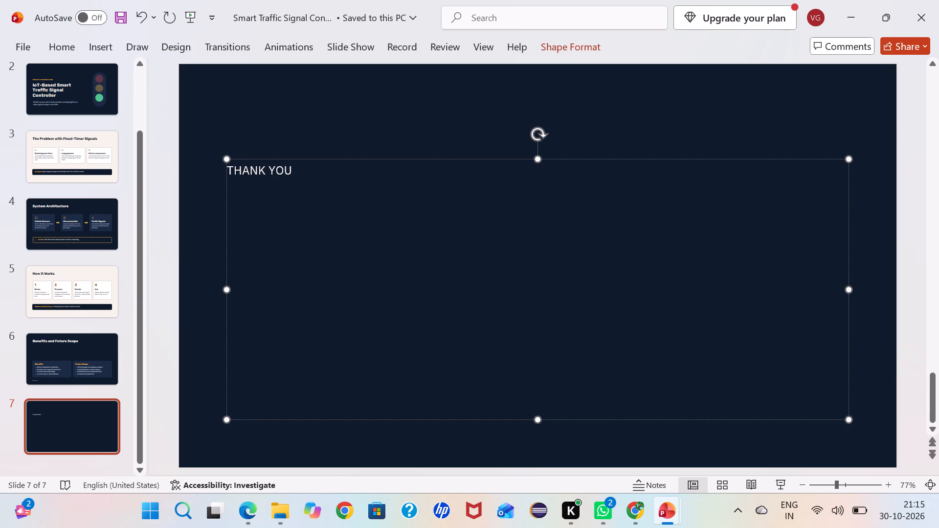
Set the font size of the THANK YOU text on the last slide to 36.
{"action": "left_click_drag", "start_coordinate": [296, 173], "coordinate": [221, 164]}
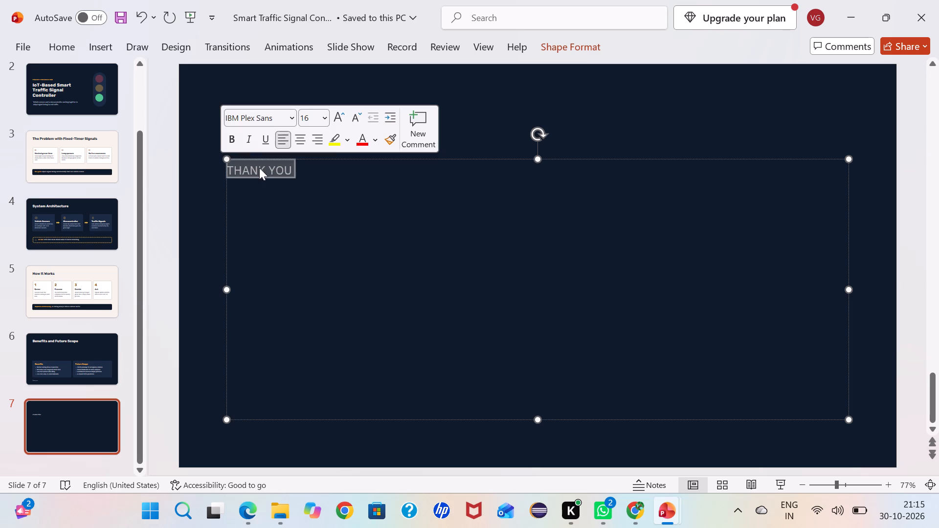
{"action": "left_click", "coordinate": [324, 122]}
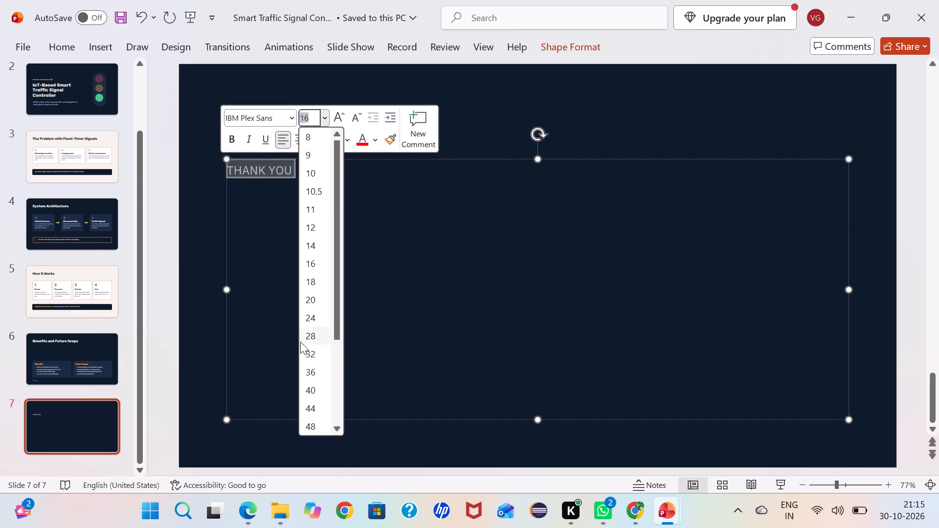
{"action": "left_click", "coordinate": [309, 367]}
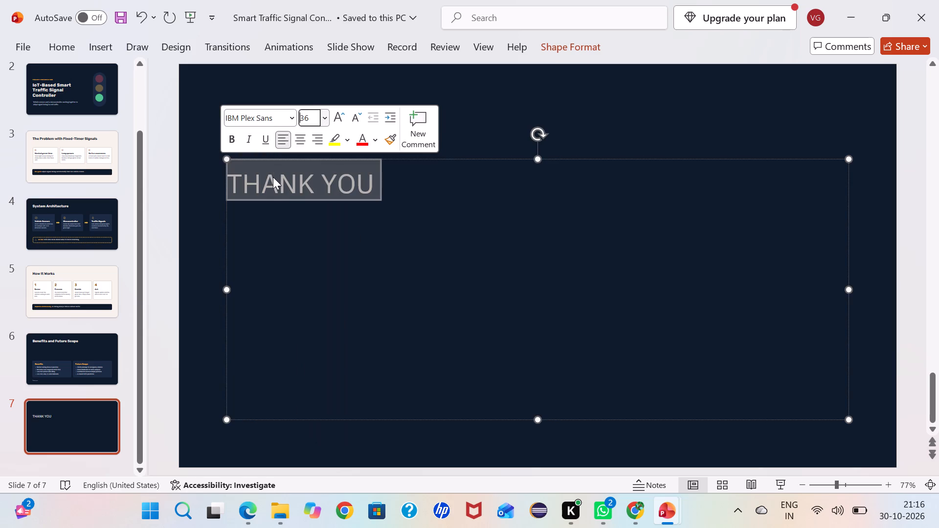
{"action": "left_click_drag", "start_coordinate": [273, 177], "coordinate": [361, 210]}
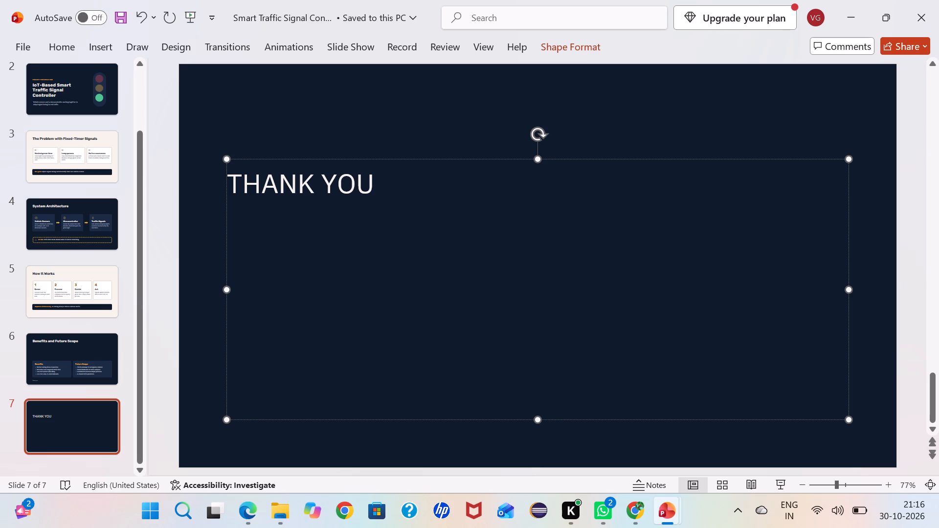
{"action": "left_click", "coordinate": [444, 215]}
Review the project title slide and the presenter-details slide at the start of the deck.
{"action": "left_click", "coordinate": [95, 94]}
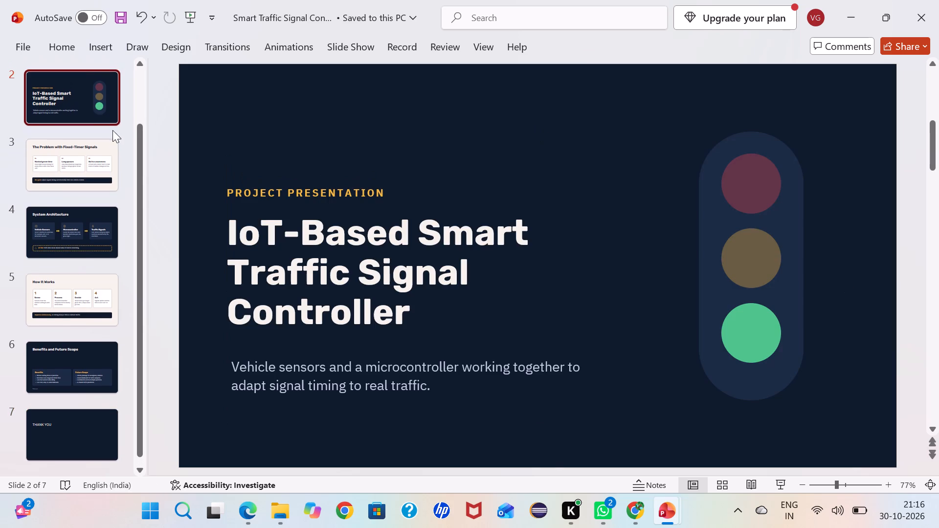
{"action": "scroll", "coordinate": [113, 132], "scroll_direction": "up", "scroll_amount": 5}
{"action": "left_click", "coordinate": [100, 109]}
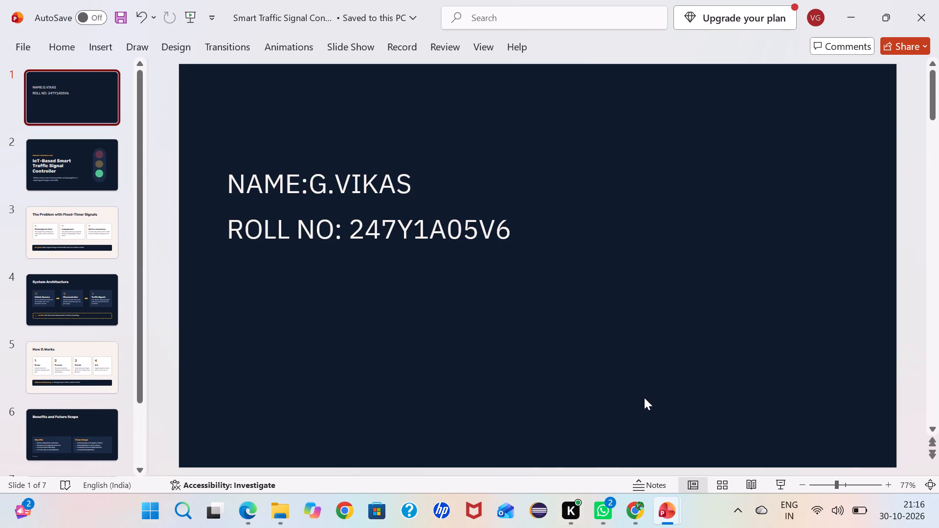
Minimize the presentation window and switch to the Downloads folder in File Explorer.
{"action": "left_click", "coordinate": [842, 8]}
{"action": "left_click", "coordinate": [810, 25]}
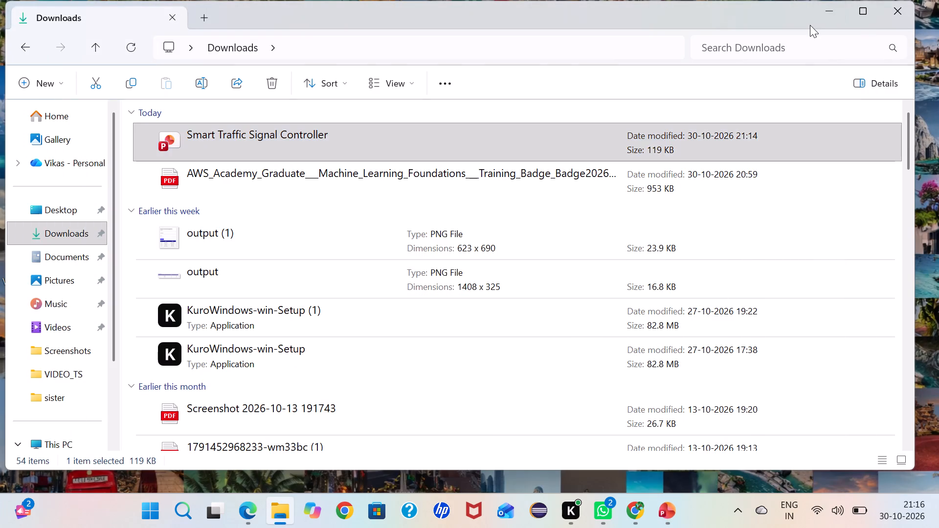
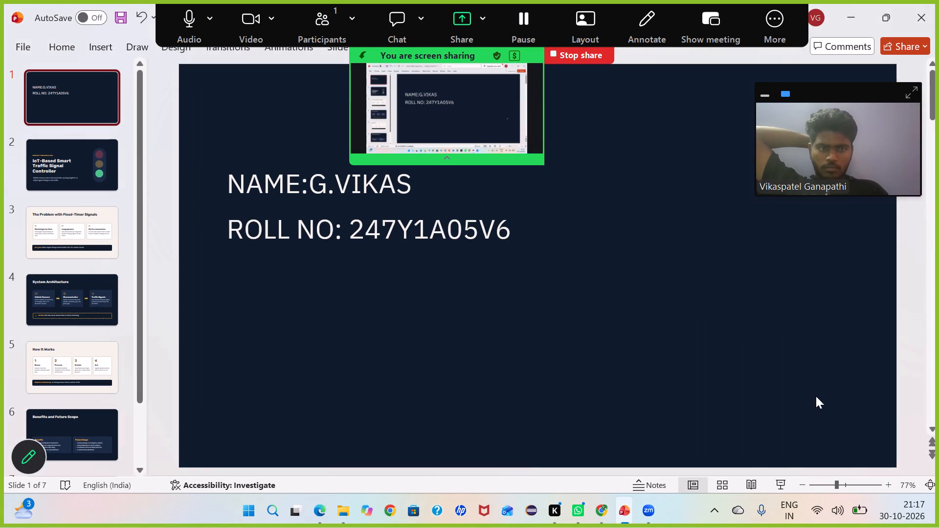
Start the slide show from the presenter-details slide, preview the slides that follow, and return to the first slide.
{"action": "left_click", "coordinate": [784, 482]}
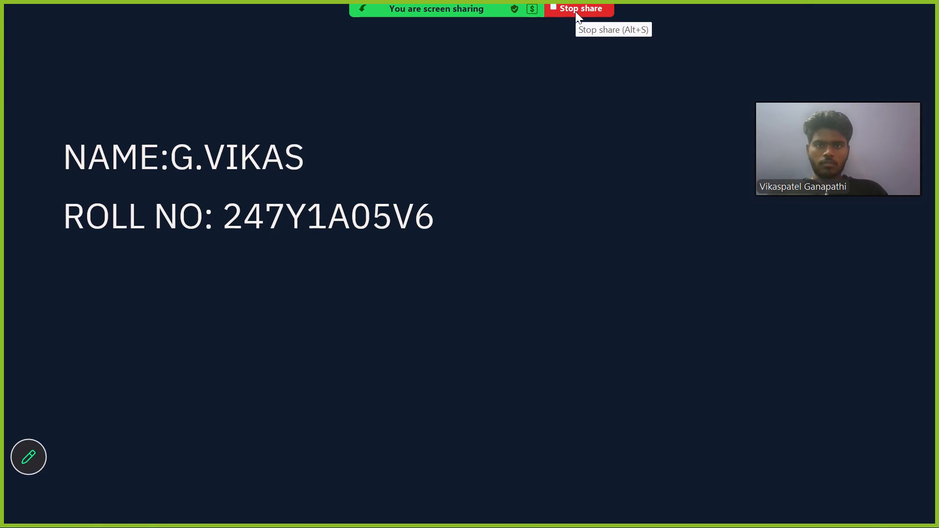
{"action": "left_click", "coordinate": [584, 347]}
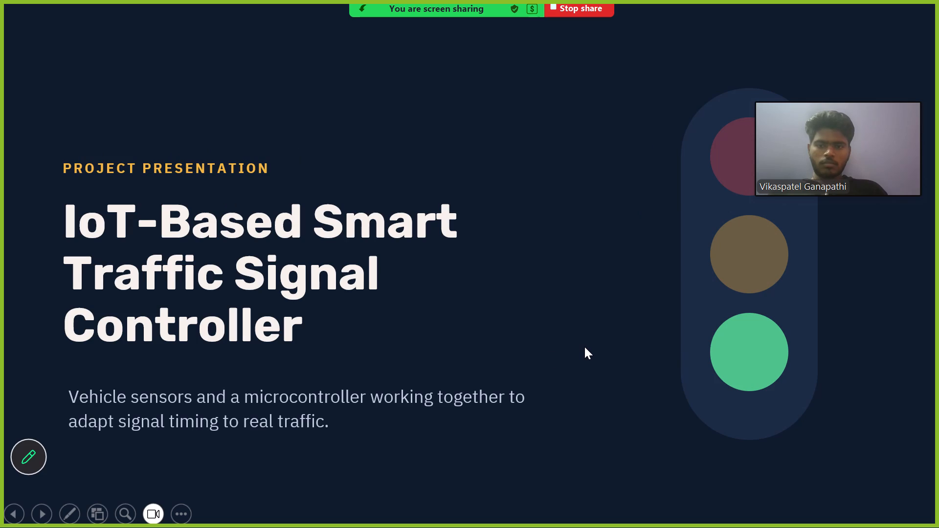
{"action": "left_click", "coordinate": [530, 355]}
{"action": "key", "text": "Left"}
{"action": "key", "text": "Left"}
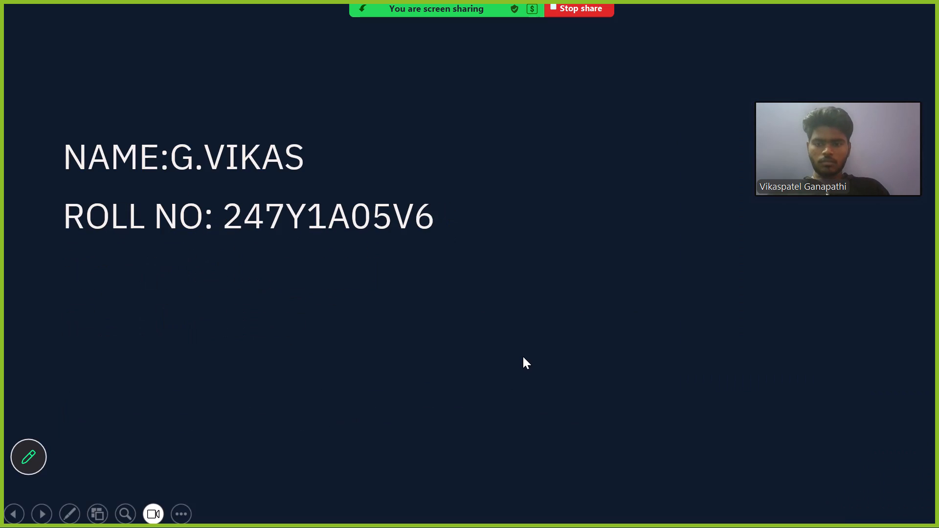
{"action": "key", "text": "Left"}
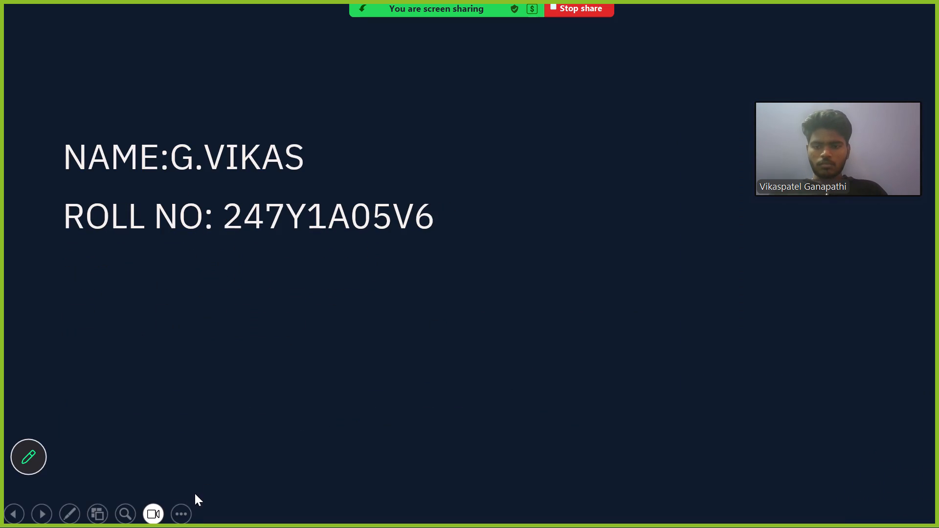
Magnify the lower part of the presenter-details slide in the slide show, and end the show.
{"action": "left_click", "coordinate": [183, 512]}
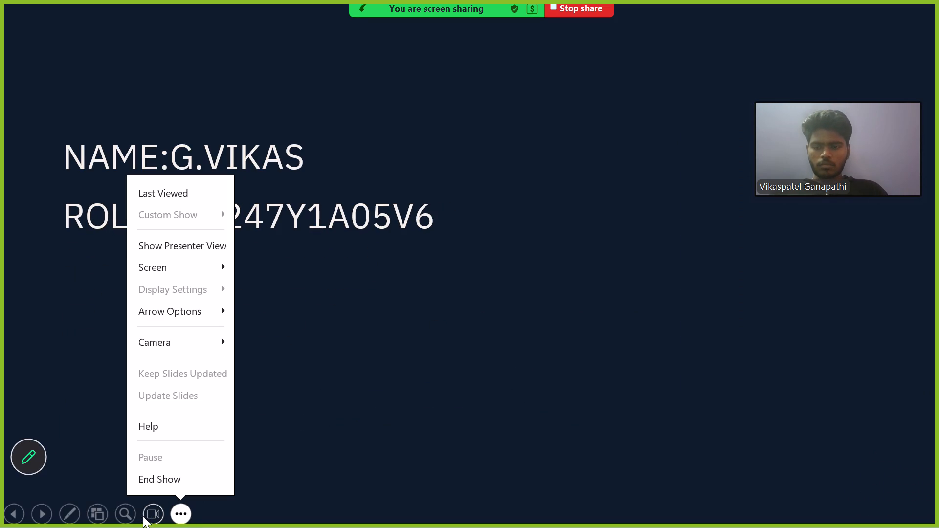
{"action": "left_click", "coordinate": [119, 513]}
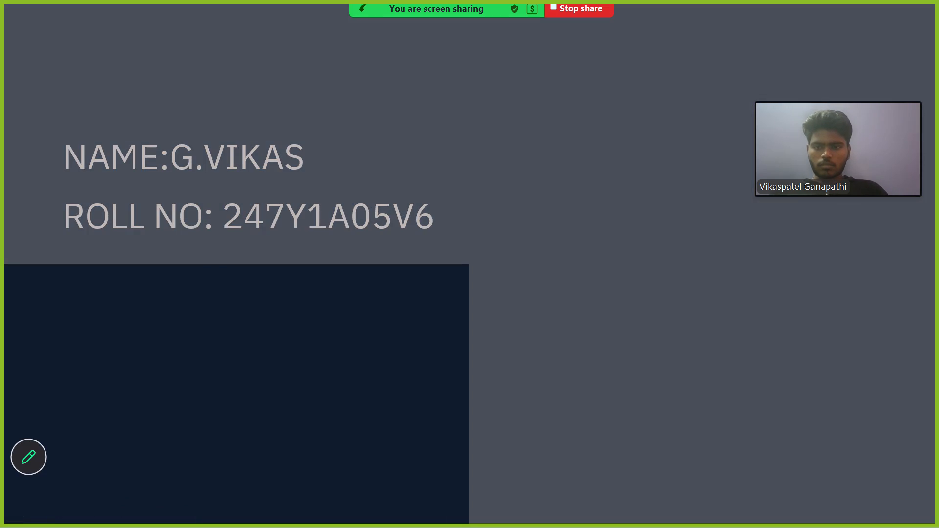
{"action": "left_click", "coordinate": [119, 513]}
{"action": "key", "text": "Escape"}
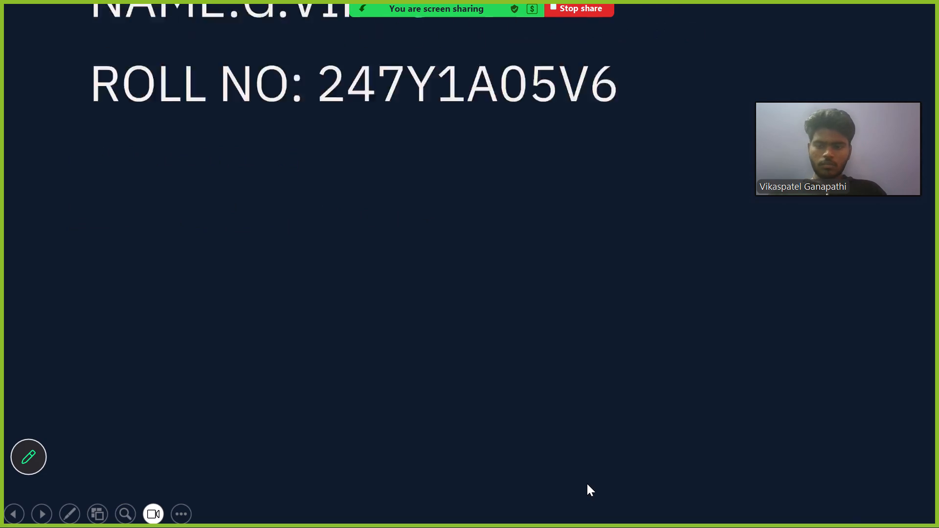
{"action": "key", "text": "Escape"}
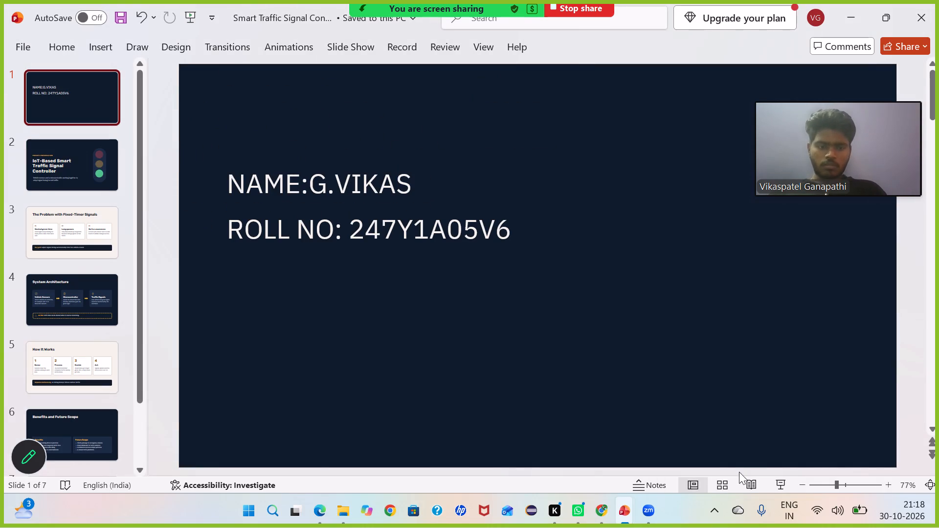
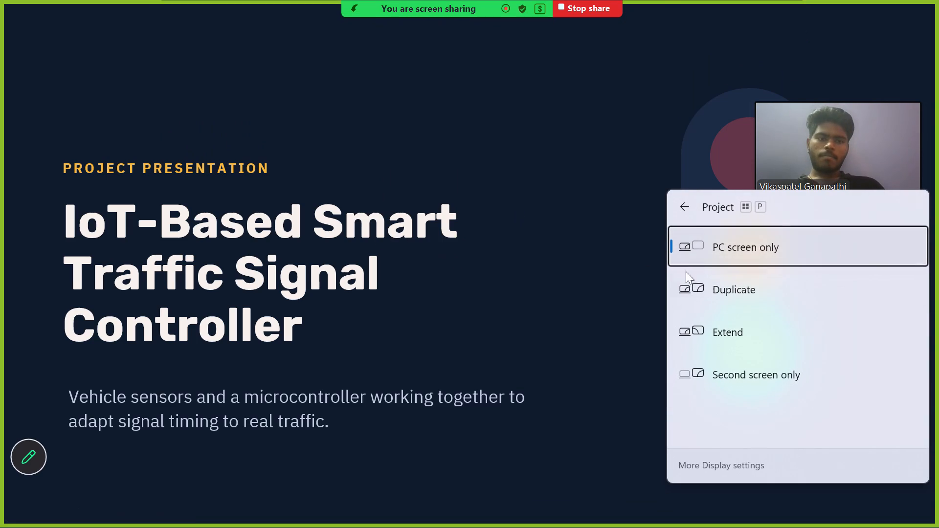
Dismiss the Project display options without choosing a display mode and go back to the title slide in the slide show.
{"action": "left_click", "coordinate": [534, 192]}
{"action": "key", "text": "alt+o"}
{"action": "key", "text": "alt+p"}
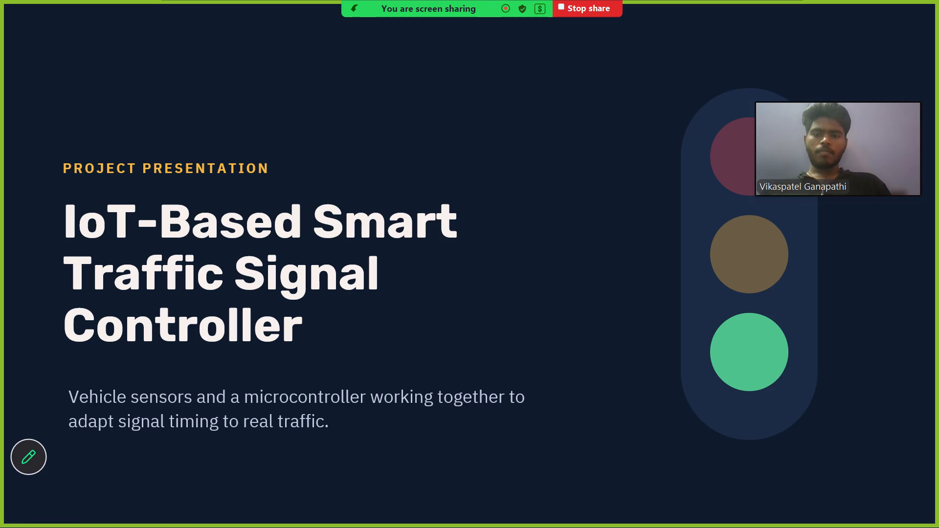
{"action": "key", "text": "alt+p"}
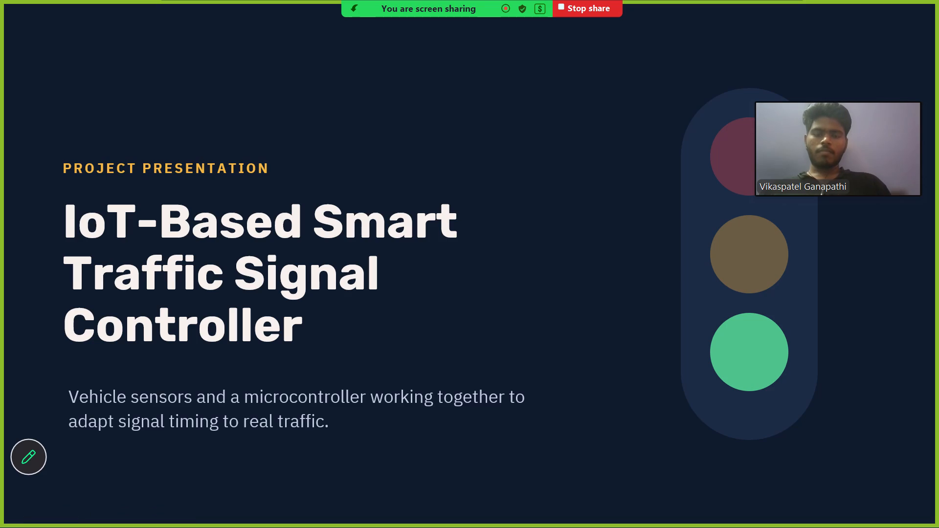
Advance the slide show to "The Problem with Fixed-Timer Signals" and return to the title slide.
{"action": "left_click", "coordinate": [524, 193]}
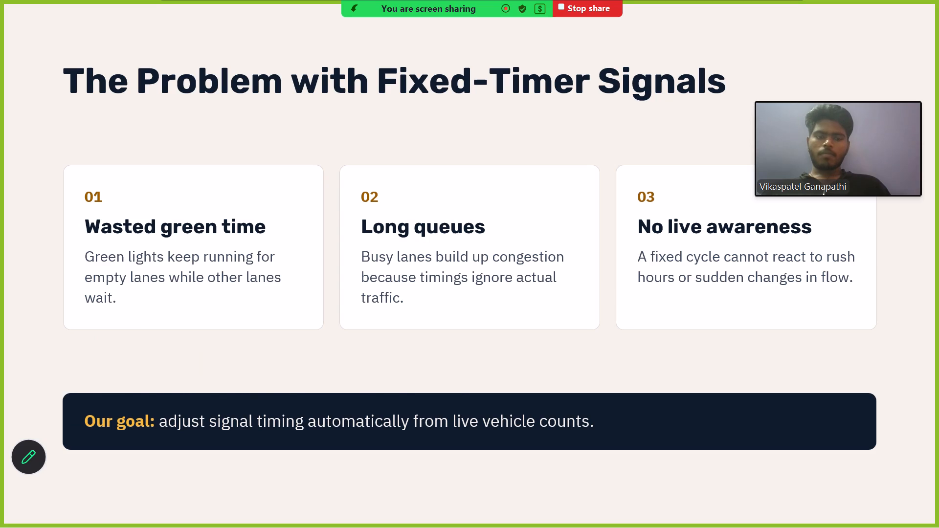
{"action": "key", "text": "Left"}
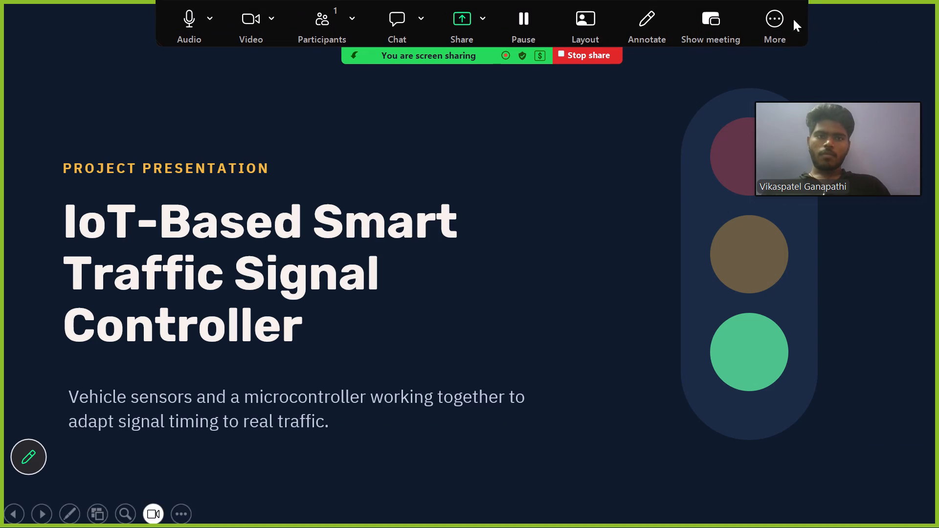
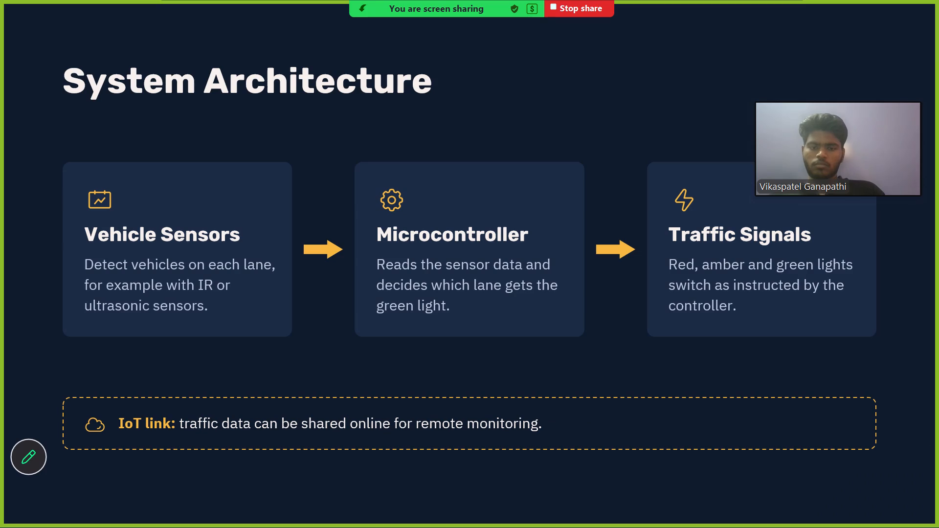
Advance the slide show from "System Architecture" through "Benefits and Future Scope" to the end and exit to the editing view.
{"action": "left_click", "coordinate": [159, 305]}
{"action": "left_click", "coordinate": [159, 305]}
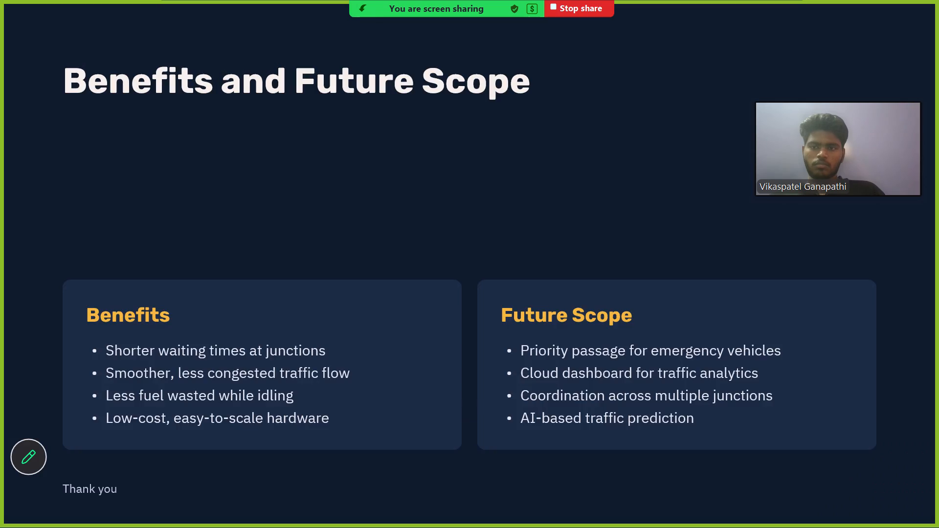
{"action": "double_click", "coordinate": [159, 305]}
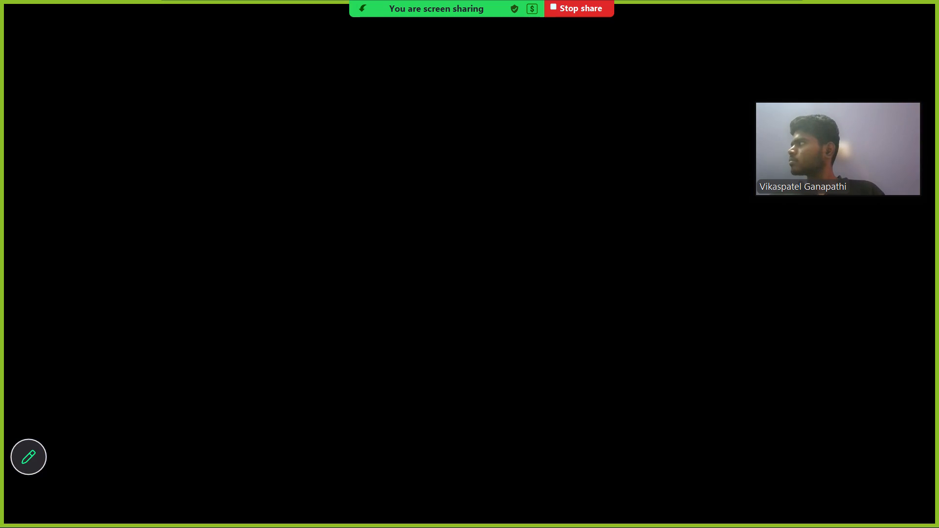
{"action": "left_click", "coordinate": [159, 305]}
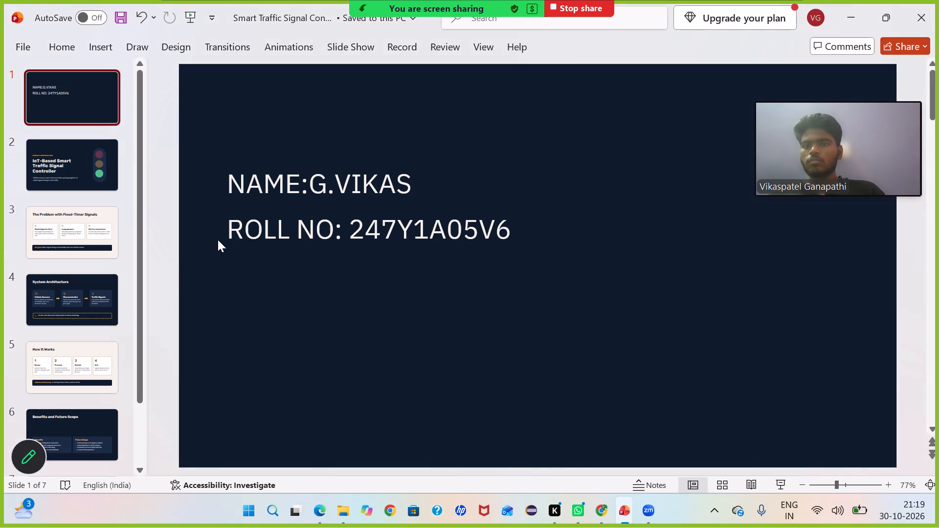
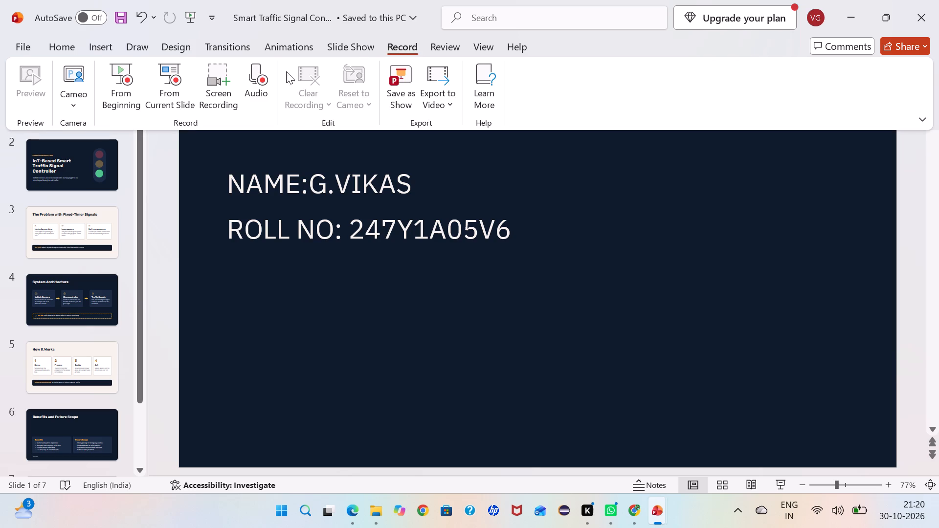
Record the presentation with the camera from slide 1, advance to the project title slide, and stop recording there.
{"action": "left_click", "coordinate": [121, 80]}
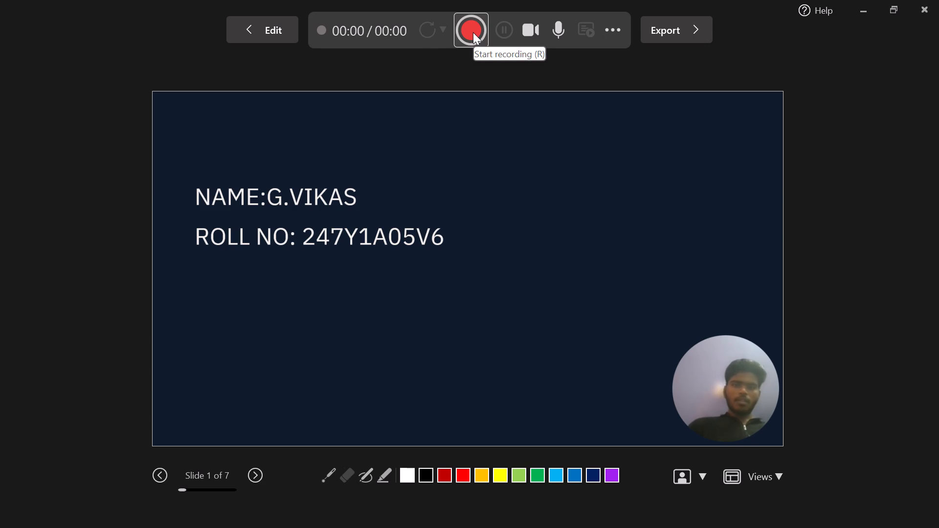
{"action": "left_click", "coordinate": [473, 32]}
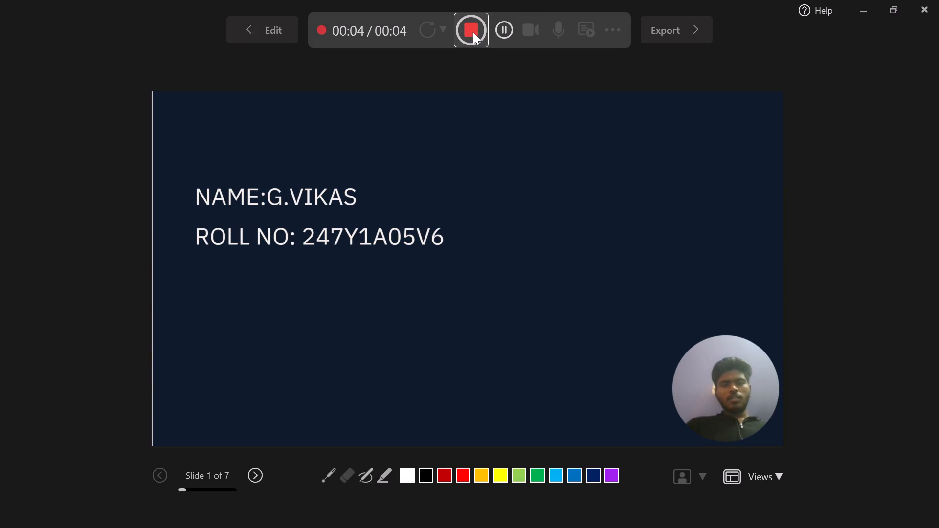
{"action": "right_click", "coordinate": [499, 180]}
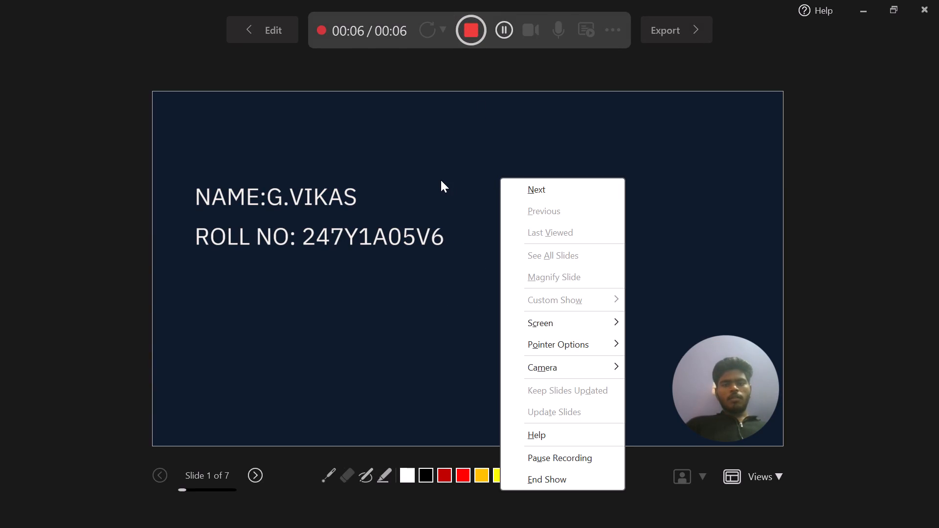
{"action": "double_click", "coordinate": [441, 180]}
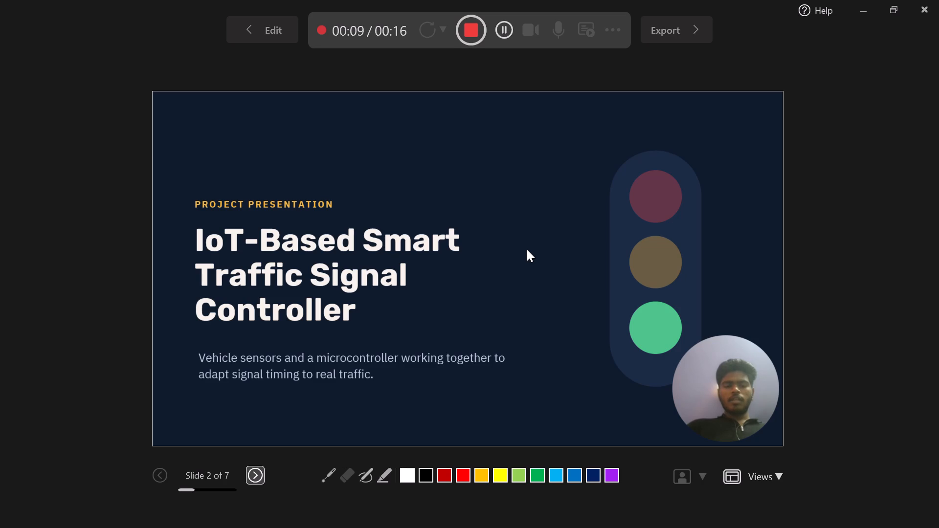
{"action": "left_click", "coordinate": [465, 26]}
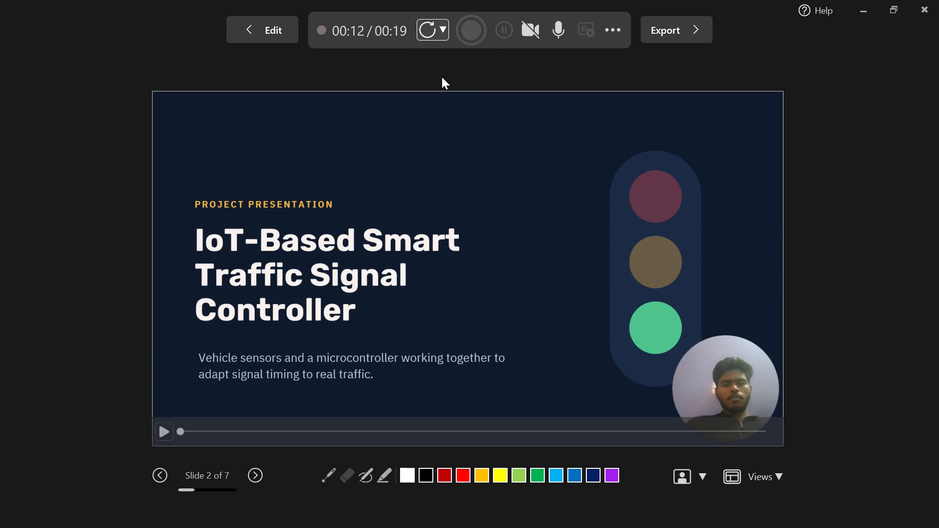
Reopen the recording view from the beginning after returning to editing, play back the first recording, and return to slide 1.
{"action": "left_click", "coordinate": [278, 24]}
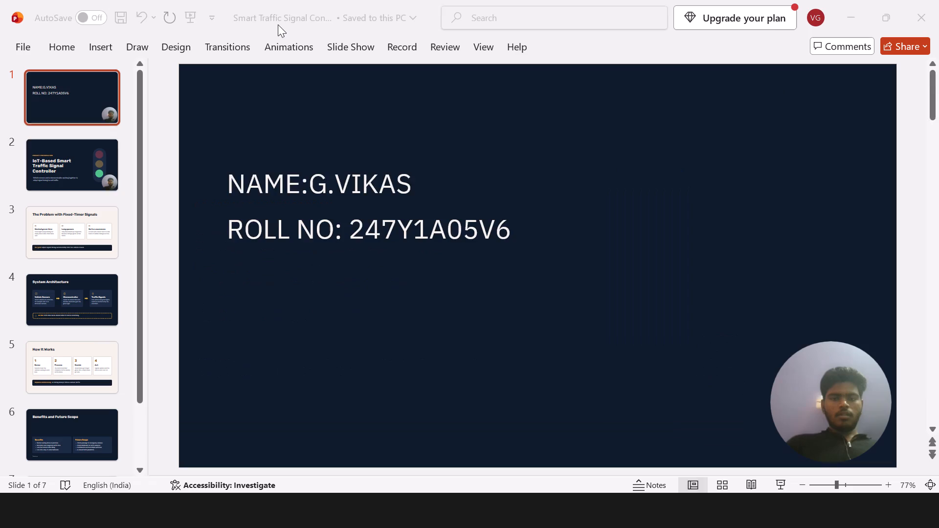
{"action": "left_click", "coordinate": [395, 46]}
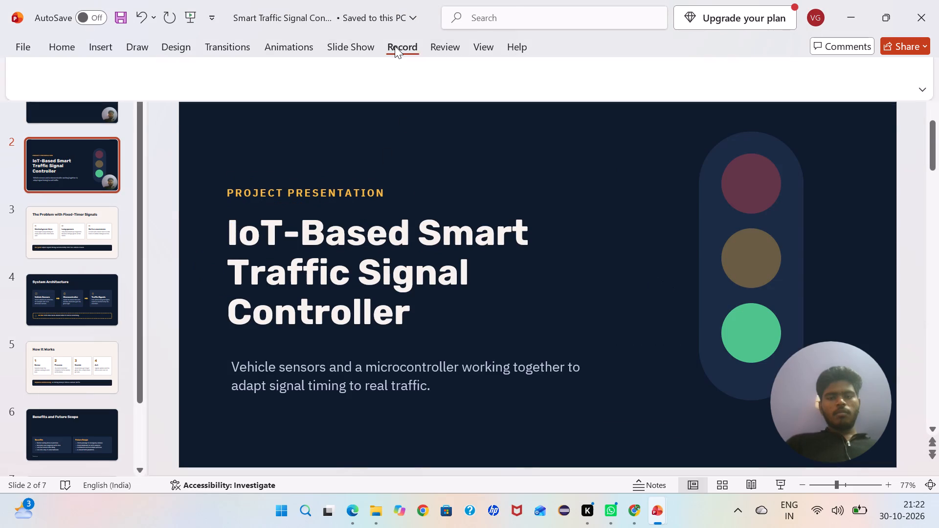
{"action": "left_click", "coordinate": [112, 72]}
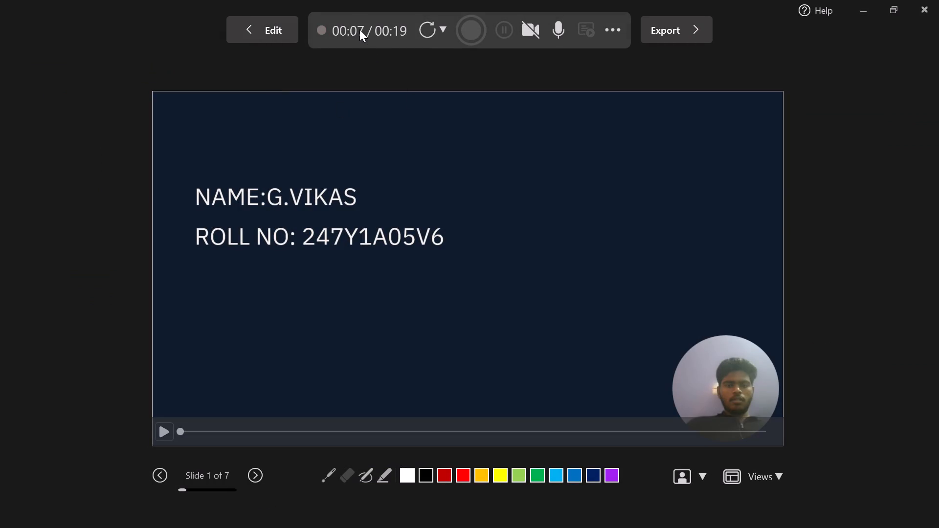
{"action": "left_click", "coordinate": [161, 434]}
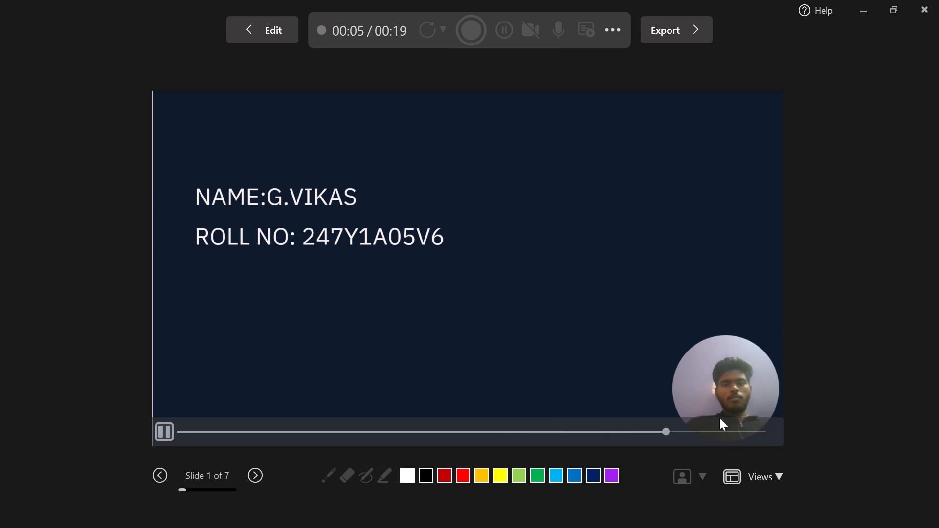
{"action": "left_click", "coordinate": [768, 474]}
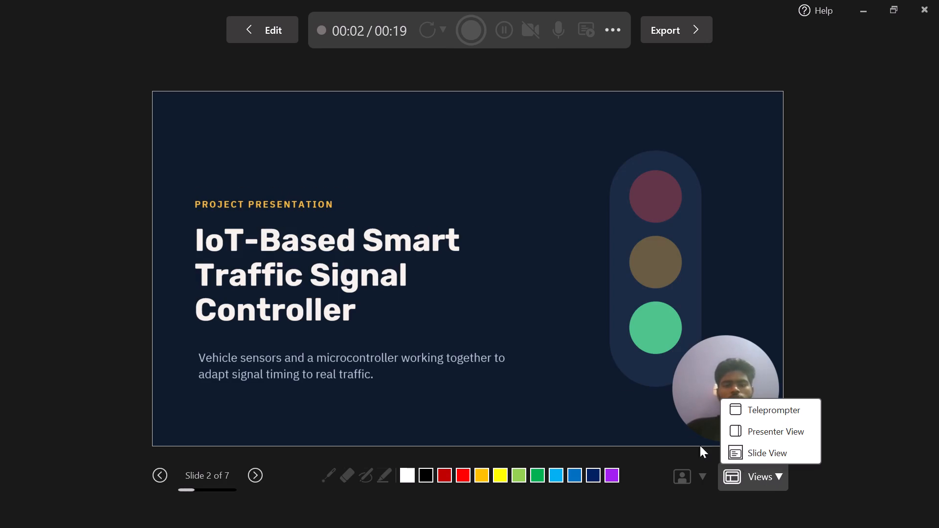
{"action": "left_click", "coordinate": [573, 303]}
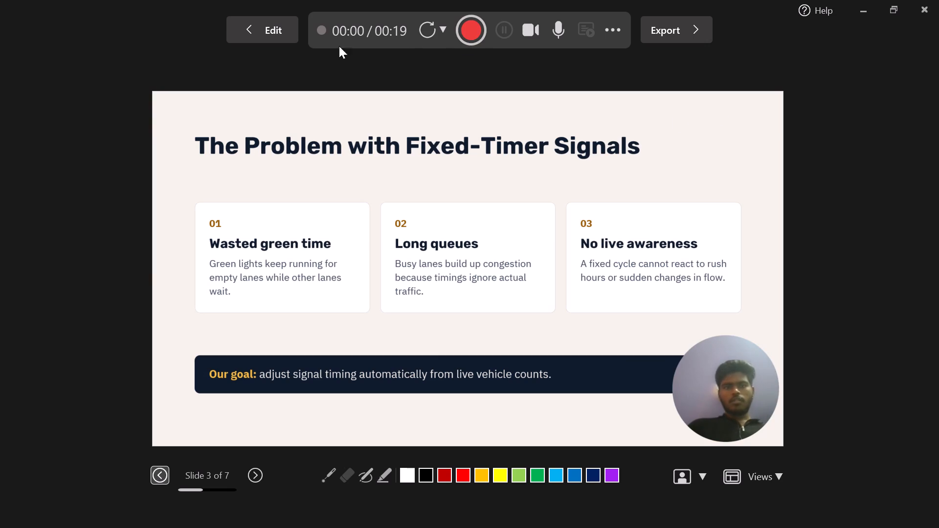
{"action": "left_click", "coordinate": [161, 474]}
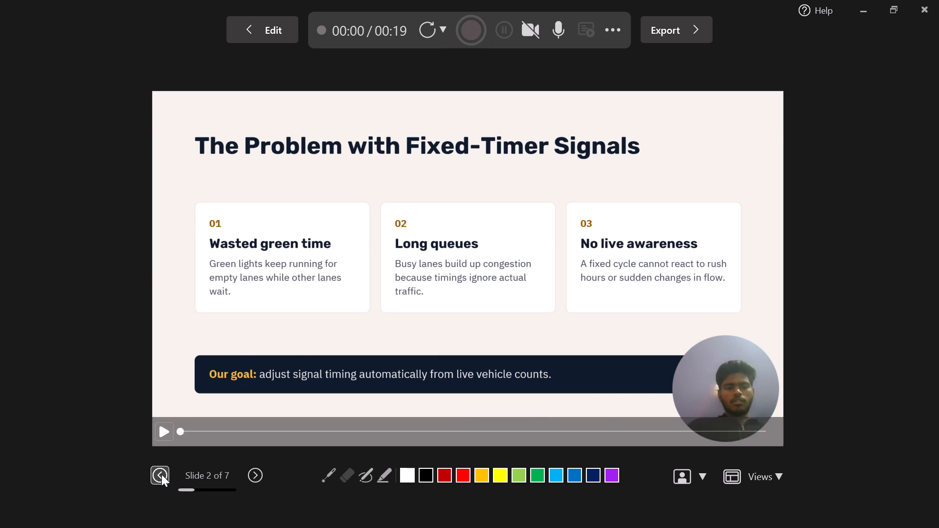
{"action": "left_click", "coordinate": [161, 474]}
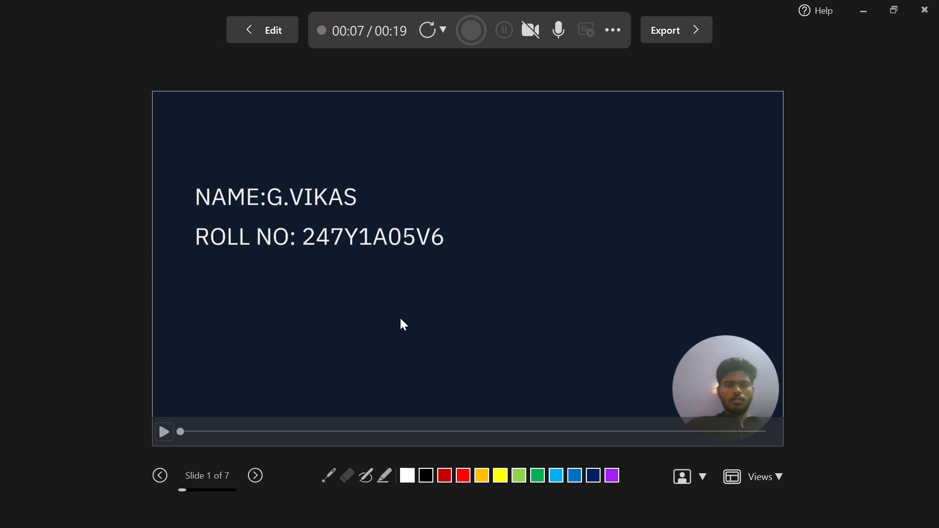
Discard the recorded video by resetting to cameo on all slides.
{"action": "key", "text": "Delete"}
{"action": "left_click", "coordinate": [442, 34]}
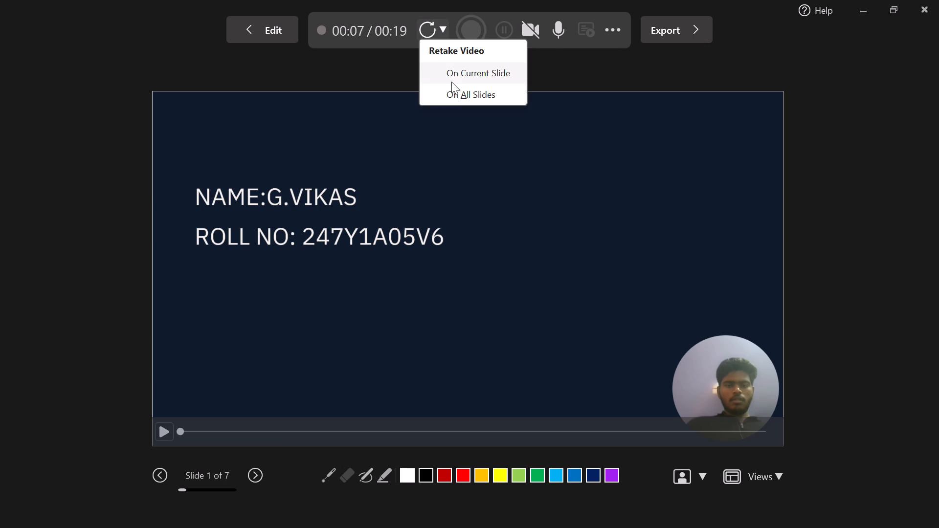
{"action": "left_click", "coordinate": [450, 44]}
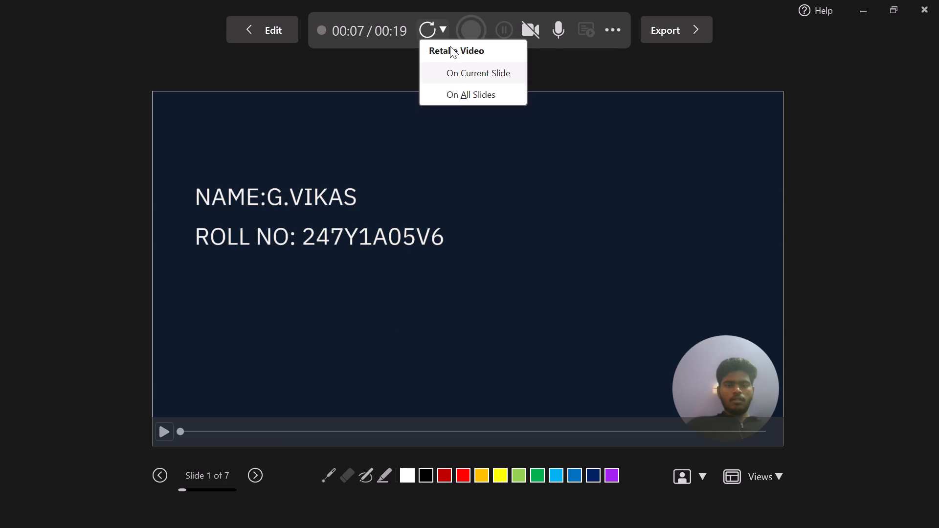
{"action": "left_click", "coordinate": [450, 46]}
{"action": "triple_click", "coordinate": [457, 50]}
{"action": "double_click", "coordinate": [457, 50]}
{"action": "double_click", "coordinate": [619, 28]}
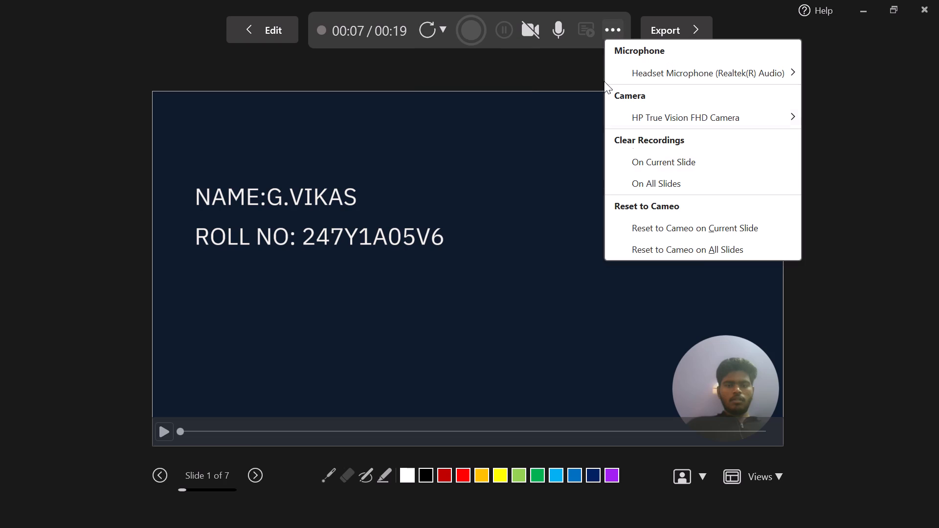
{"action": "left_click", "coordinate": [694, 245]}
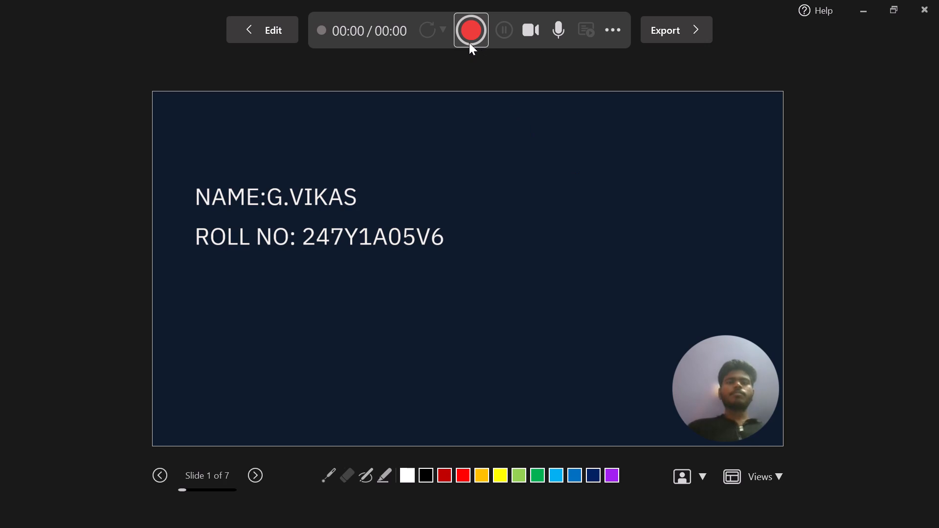
Page through the deck in the recording view up to the "THANK YOU" slide and go back to slide 1.
{"action": "left_click", "coordinate": [516, 229]}
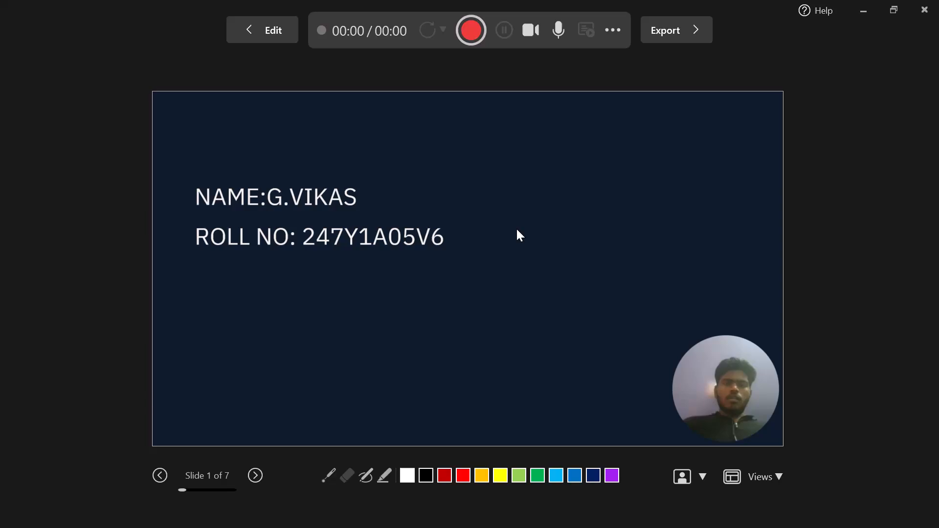
{"action": "left_click", "coordinate": [515, 222]}
{"action": "left_click", "coordinate": [260, 470]}
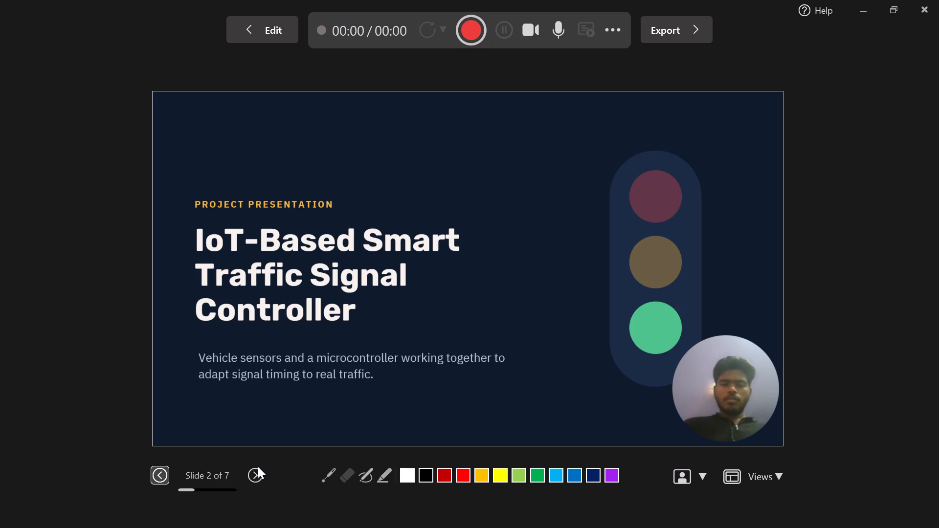
{"action": "left_click", "coordinate": [258, 466]}
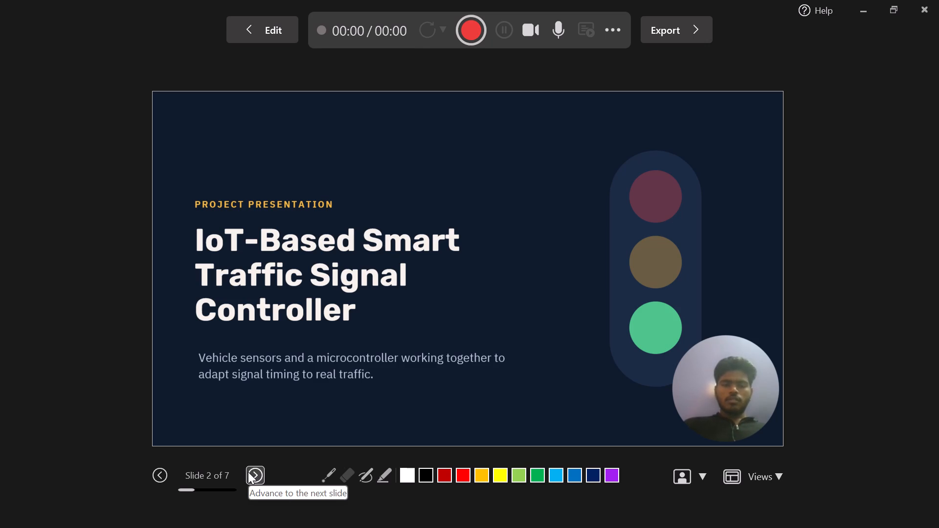
{"action": "left_click", "coordinate": [248, 472]}
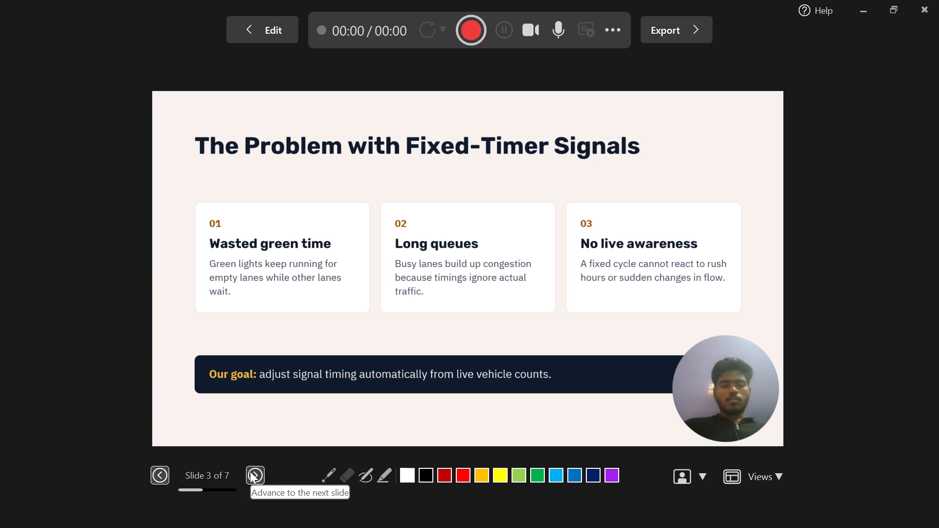
{"action": "left_click", "coordinate": [250, 471]}
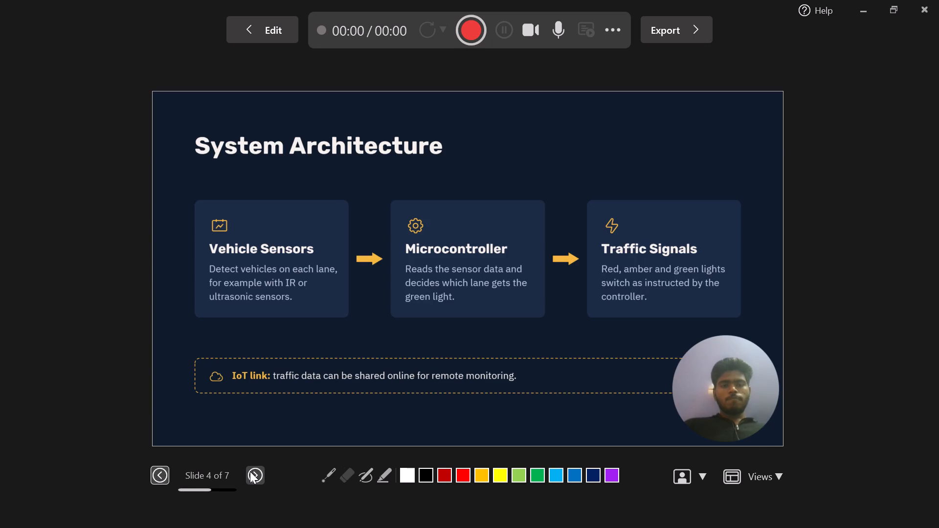
{"action": "left_click", "coordinate": [250, 471]}
{"action": "left_click", "coordinate": [250, 471]}
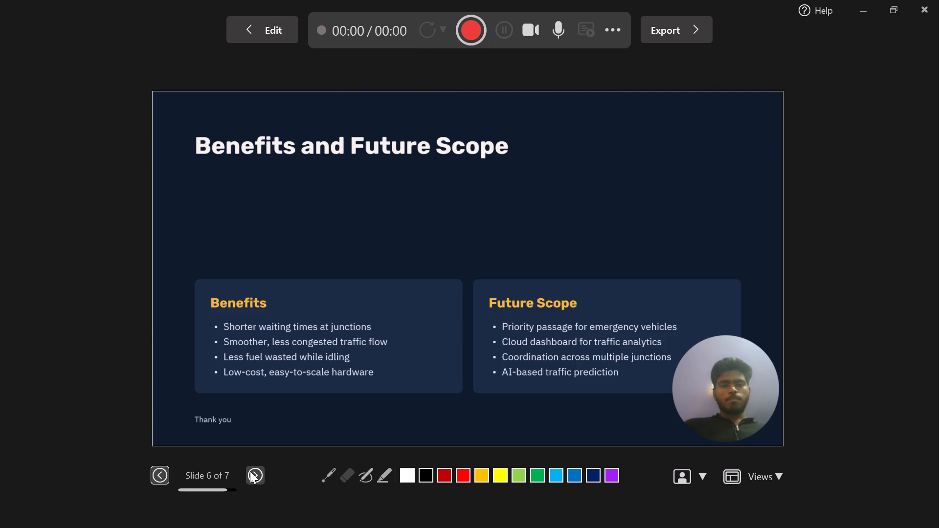
{"action": "left_click", "coordinate": [250, 471]}
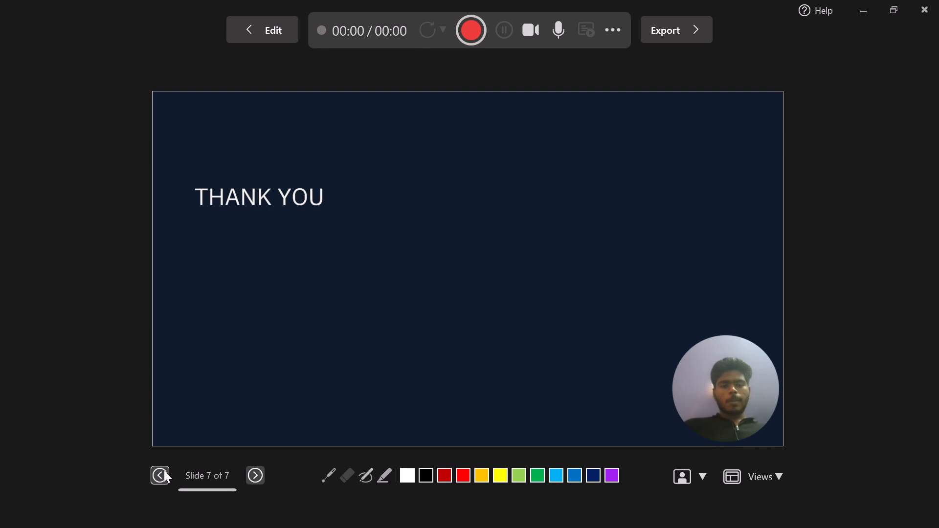
{"action": "triple_click", "coordinate": [164, 470]}
{"action": "triple_click", "coordinate": [164, 470]}
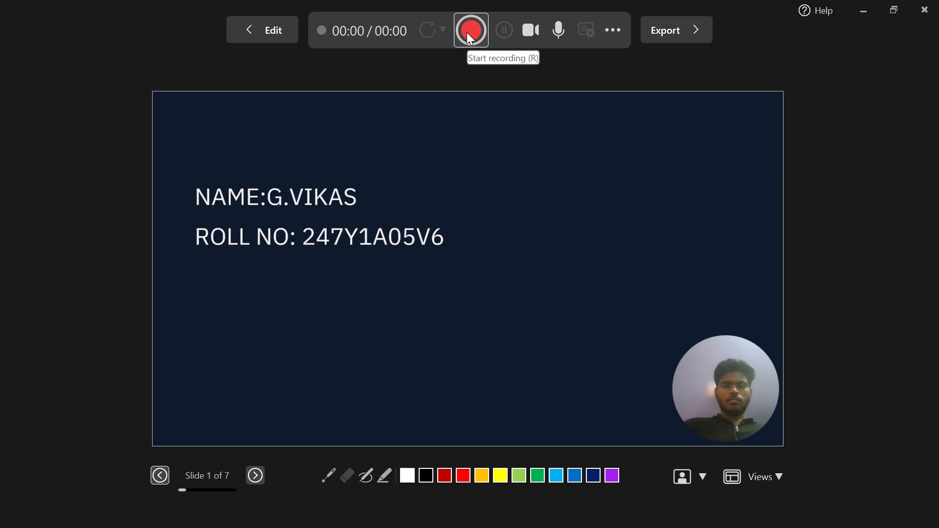
Record slide 1 with the camera again, continue onto the project title slide, and stop recording.
{"action": "left_click", "coordinate": [467, 32]}
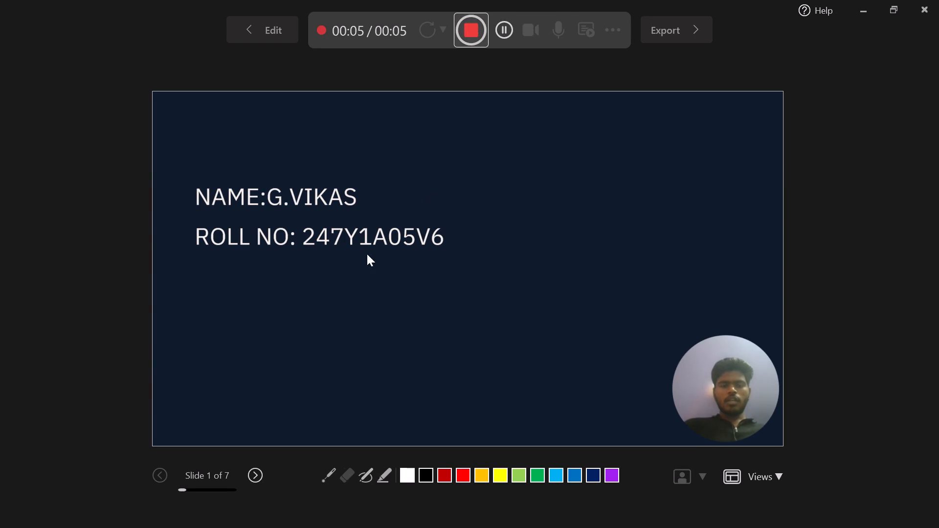
{"action": "left_click", "coordinate": [258, 471]}
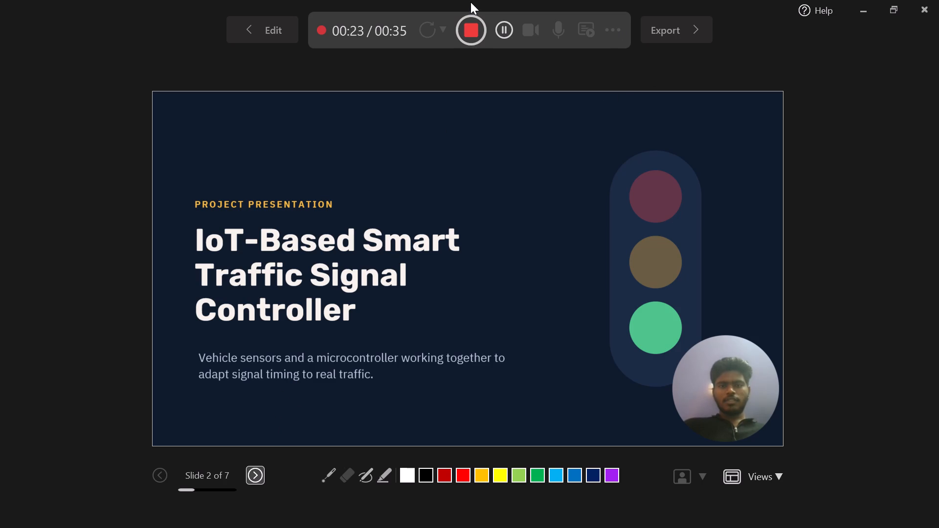
{"action": "left_click", "coordinate": [456, 34]}
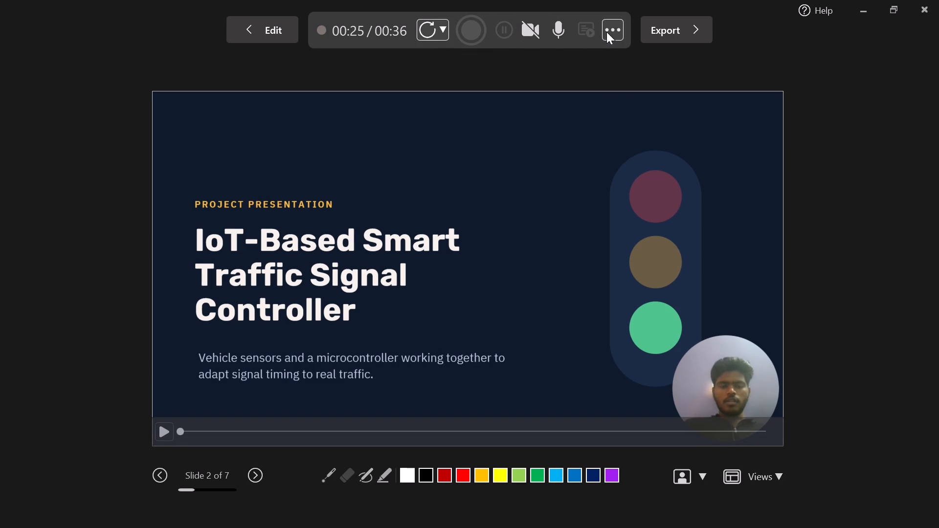
Discard the recording on slide 2 only by resetting it to cameo on the current slide.
{"action": "left_click", "coordinate": [609, 31]}
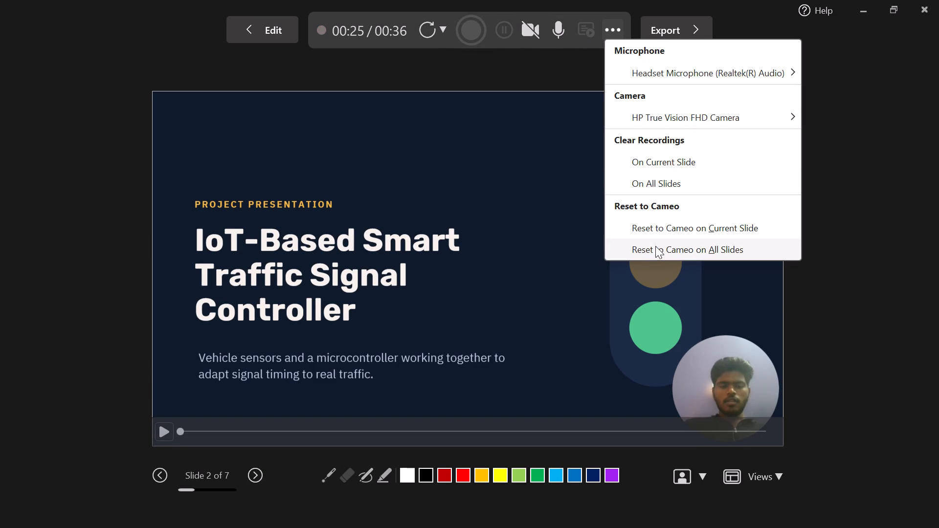
{"action": "left_click", "coordinate": [663, 233]}
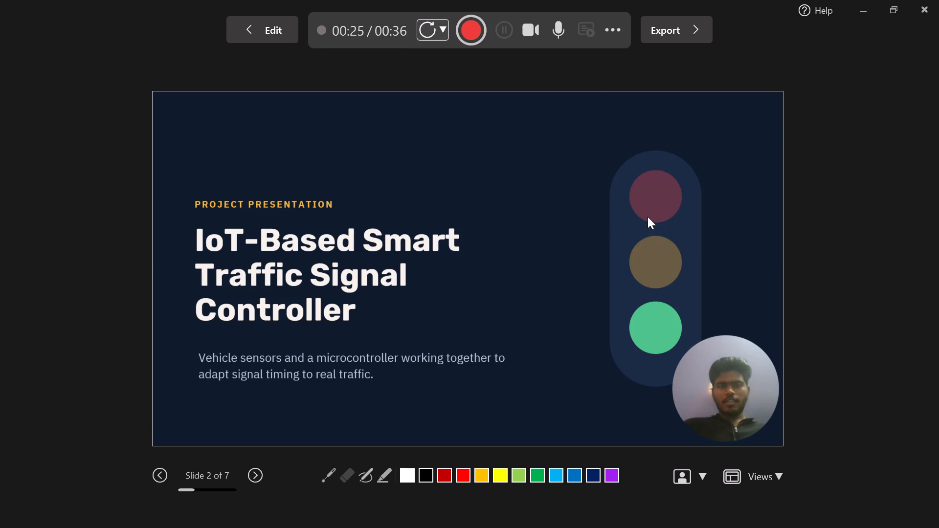
Play back the recording on slide 1 and move on to slide 2 of the deck.
{"action": "left_click", "coordinate": [156, 468]}
{"action": "left_click", "coordinate": [169, 425]}
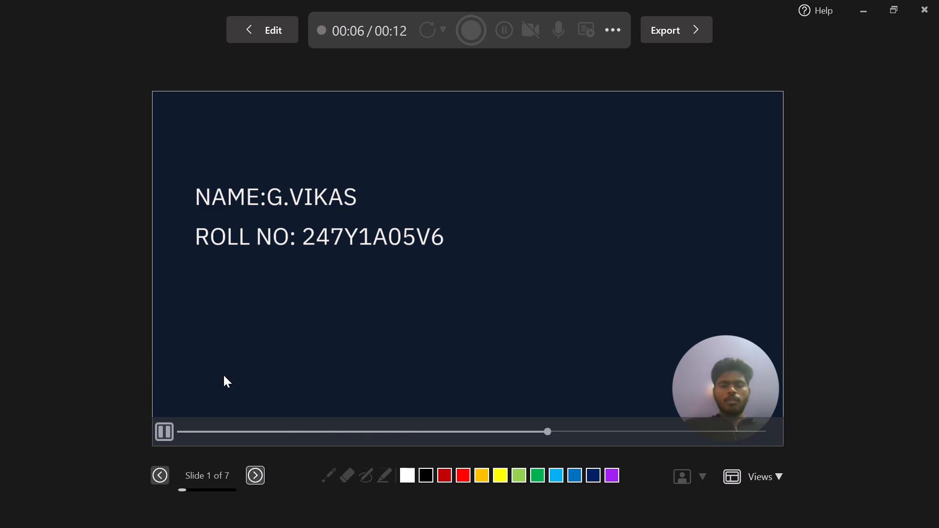
{"action": "left_click", "coordinate": [252, 468]}
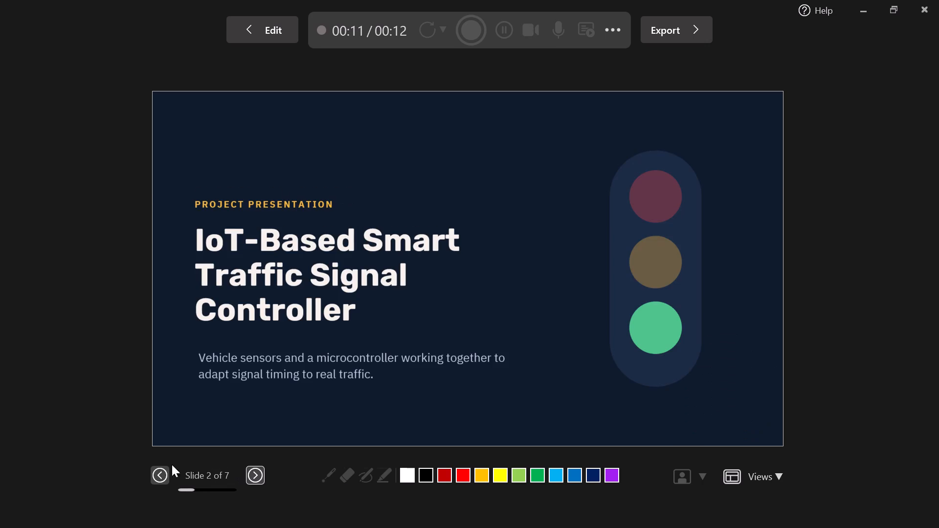
{"action": "left_click", "coordinate": [159, 475]}
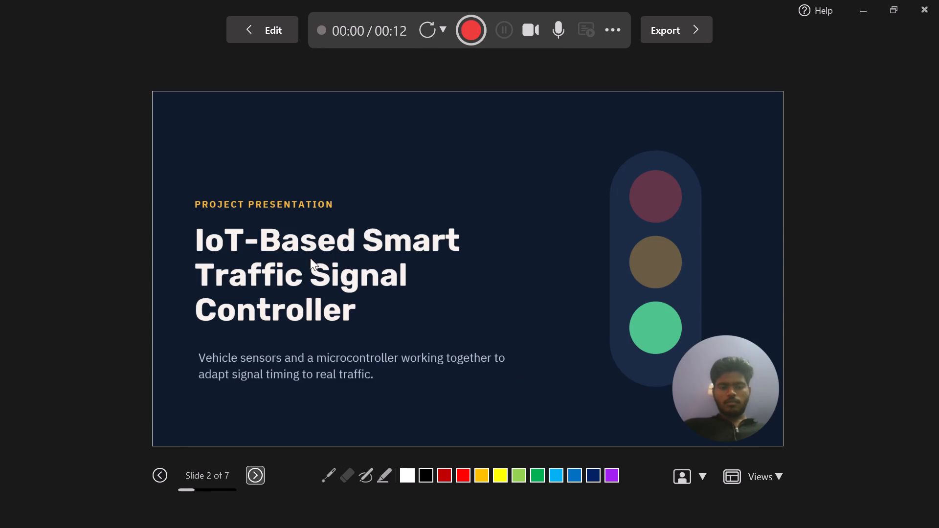
Record a camera take of about 28 seconds on the project title slide, stop recording, and move on to slide 3.
{"action": "left_click", "coordinate": [467, 30]}
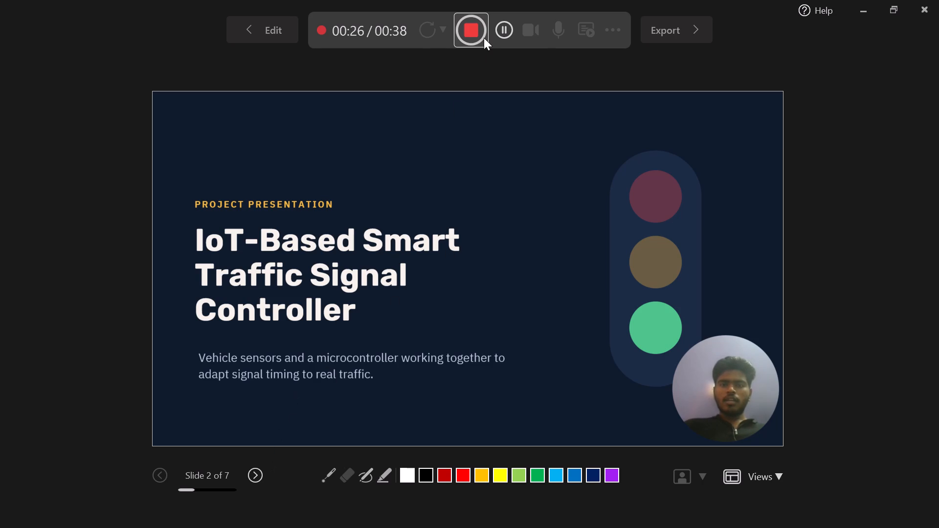
{"action": "left_click", "coordinate": [473, 31]}
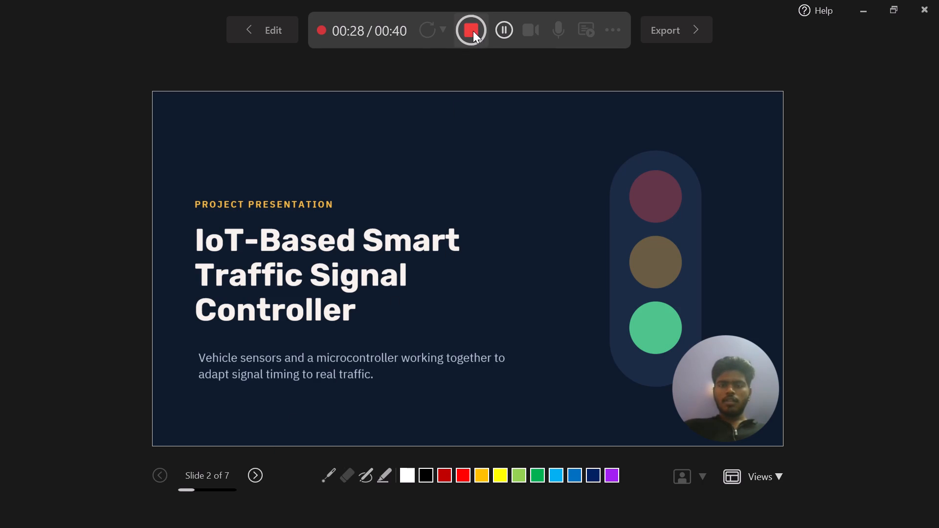
{"action": "left_click", "coordinate": [260, 469]}
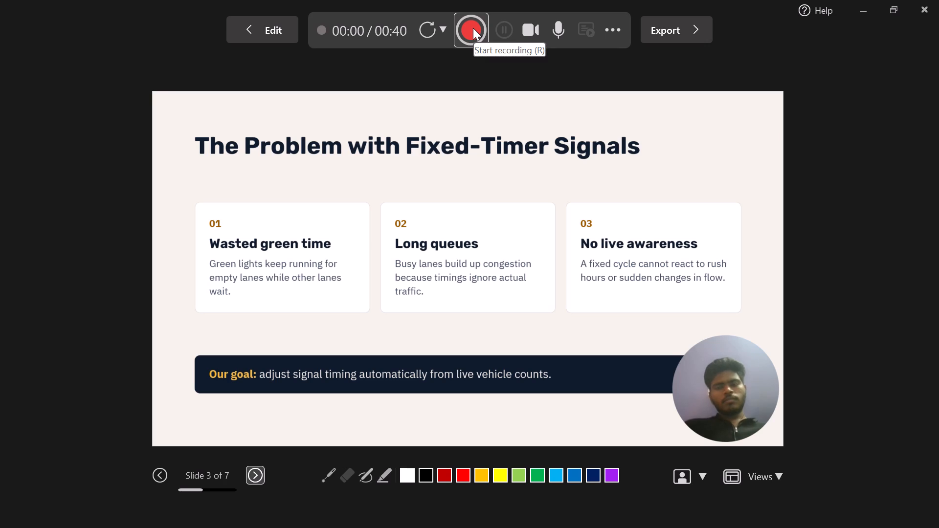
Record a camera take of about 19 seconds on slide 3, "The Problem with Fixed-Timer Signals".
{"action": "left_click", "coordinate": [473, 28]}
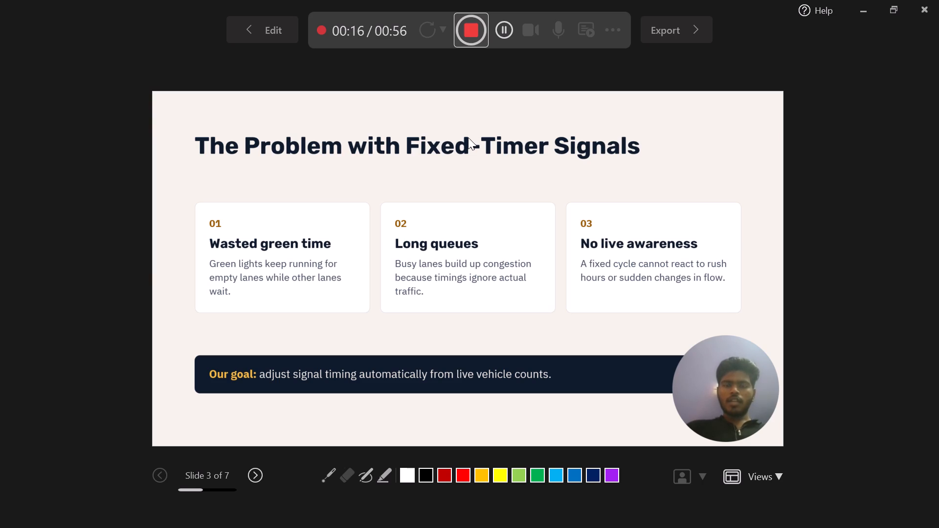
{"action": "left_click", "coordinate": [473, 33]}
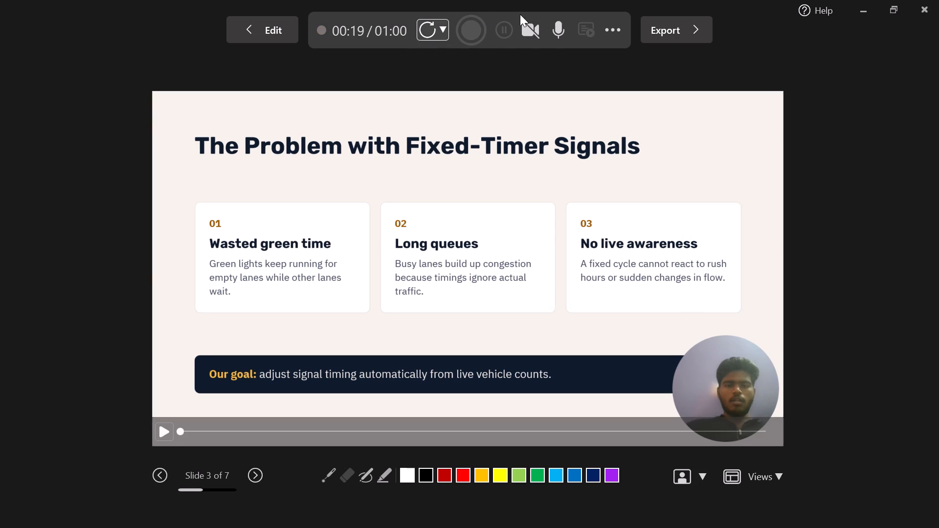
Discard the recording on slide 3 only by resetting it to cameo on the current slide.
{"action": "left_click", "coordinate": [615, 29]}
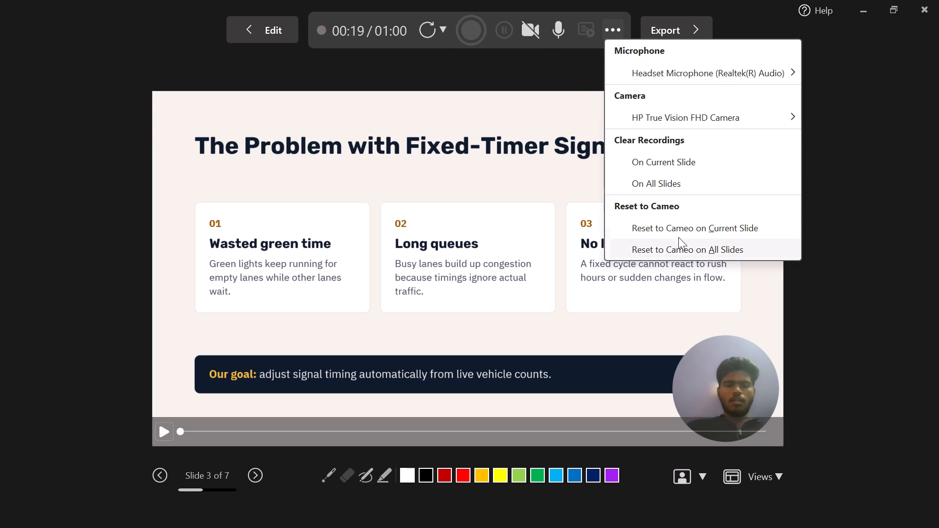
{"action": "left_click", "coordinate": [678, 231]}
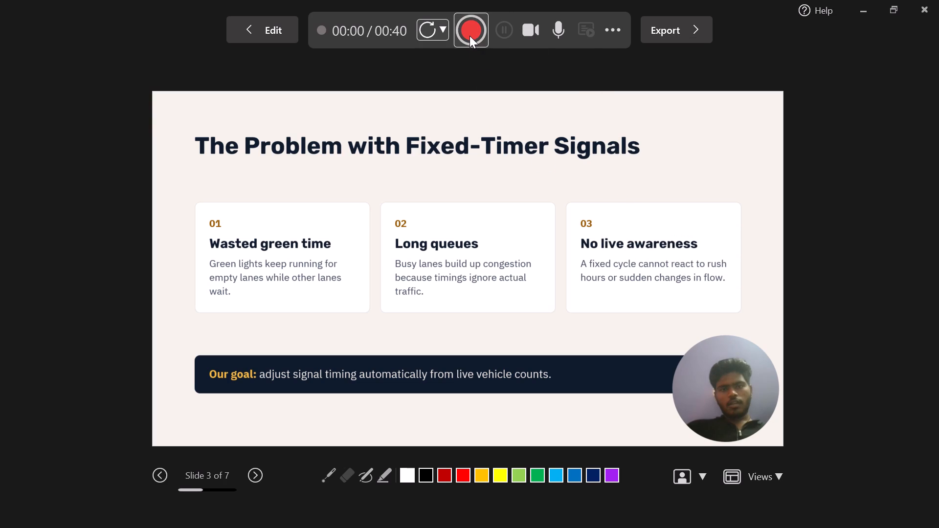
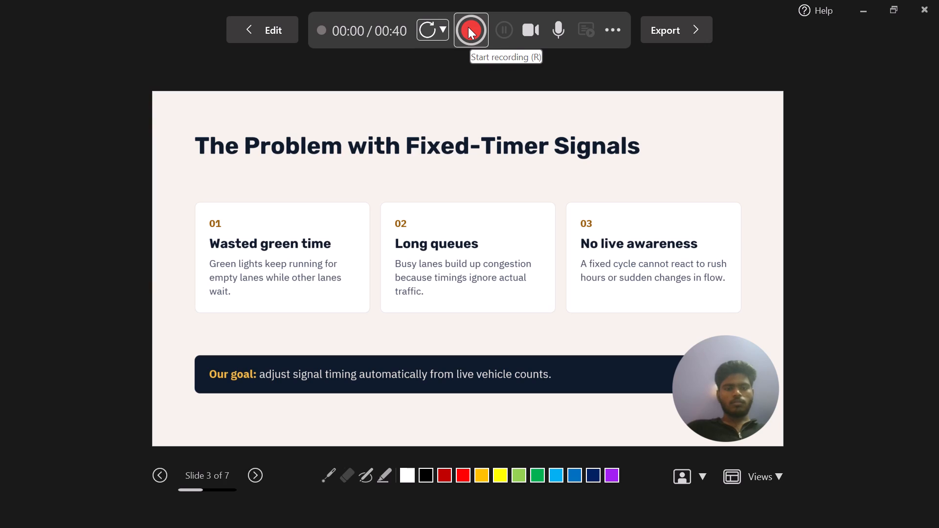
Record a new camera take of about 63 seconds on slide 3, "The Problem with Fixed-Timer Signals", and move on to slide 4.
{"action": "left_click", "coordinate": [468, 27]}
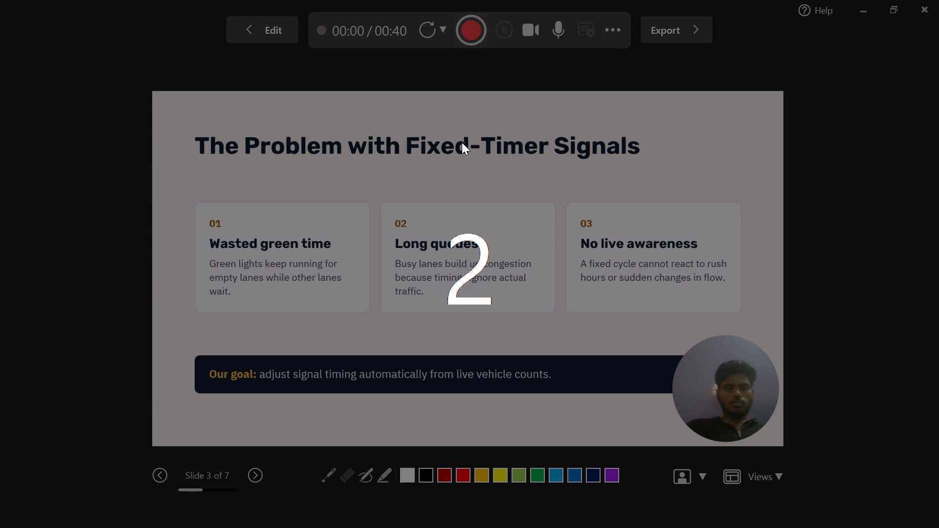
{"action": "scroll", "coordinate": [462, 142], "scroll_direction": "up", "scroll_amount": 1}
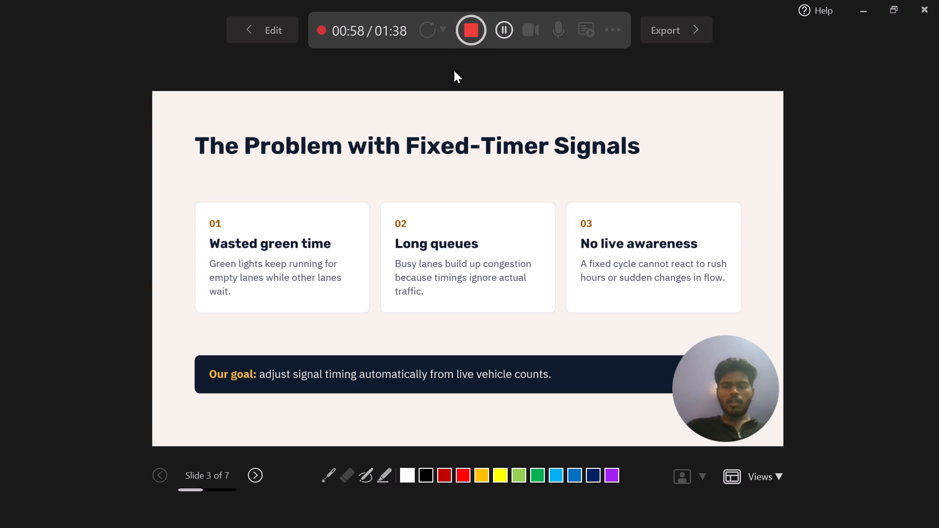
{"action": "left_click", "coordinate": [468, 35]}
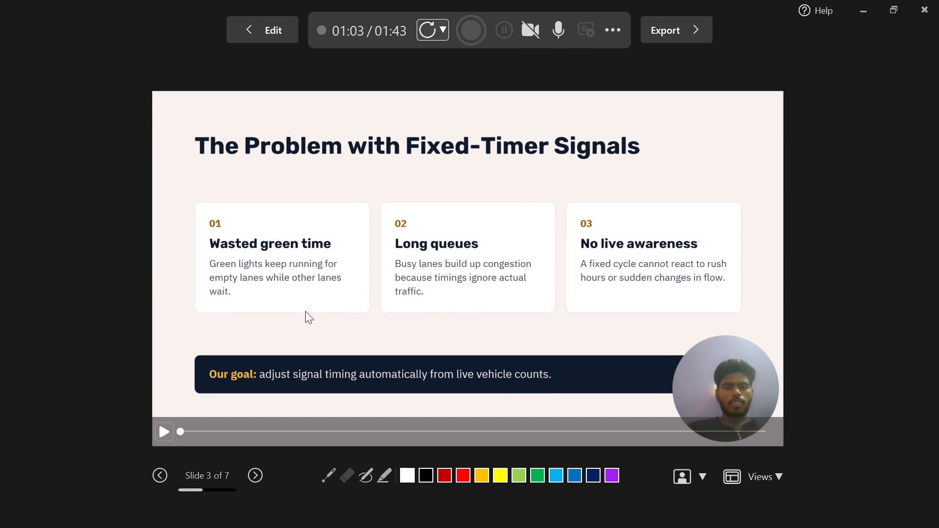
{"action": "left_click", "coordinate": [258, 475]}
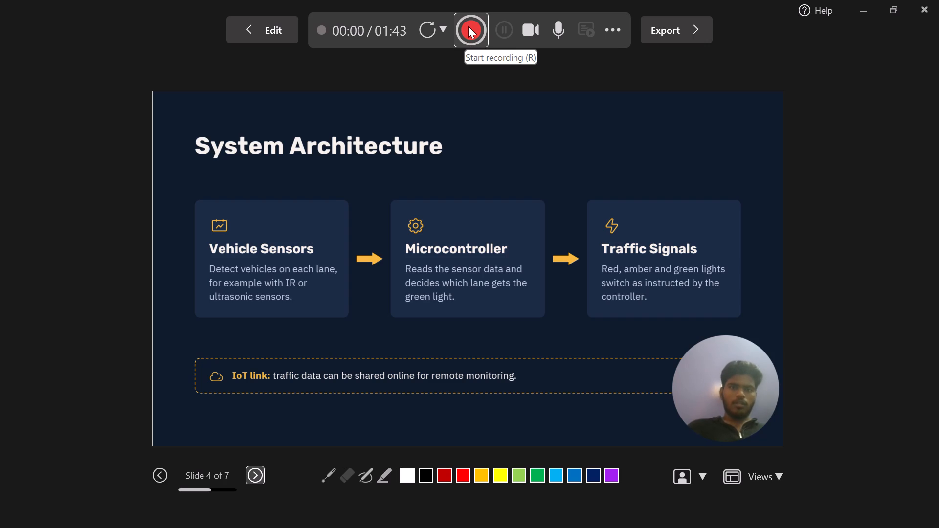
Record a camera take of about 63 seconds on slide 4, "System Architecture", and move on to slide 5.
{"action": "left_click", "coordinate": [468, 26]}
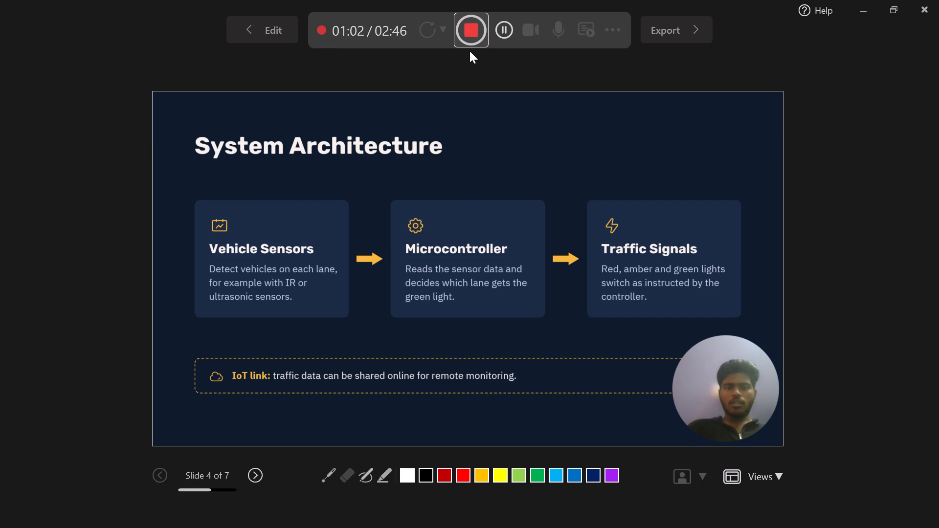
{"action": "left_click", "coordinate": [467, 33]}
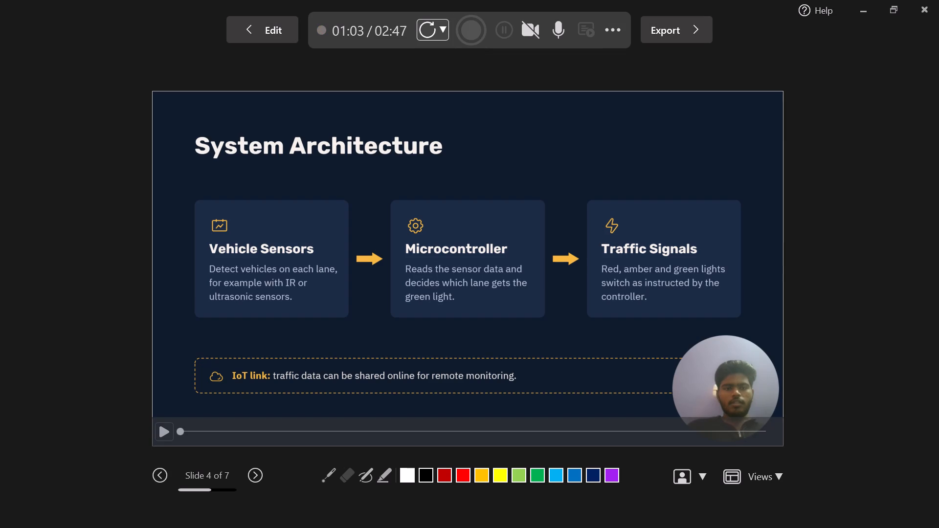
{"action": "left_click", "coordinate": [261, 478]}
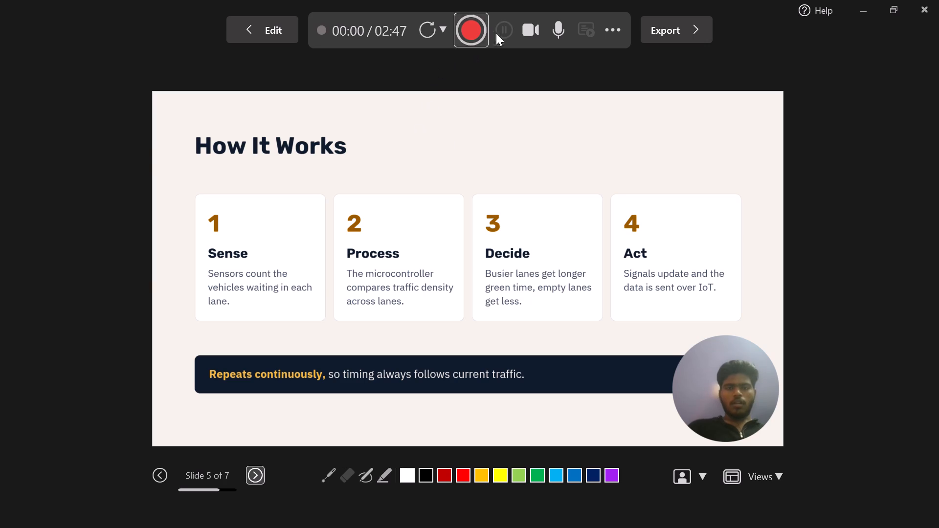
Record a camera take of about 53 seconds on slide 5, "How It Works", and move on to slide 6.
{"action": "left_click", "coordinate": [467, 26]}
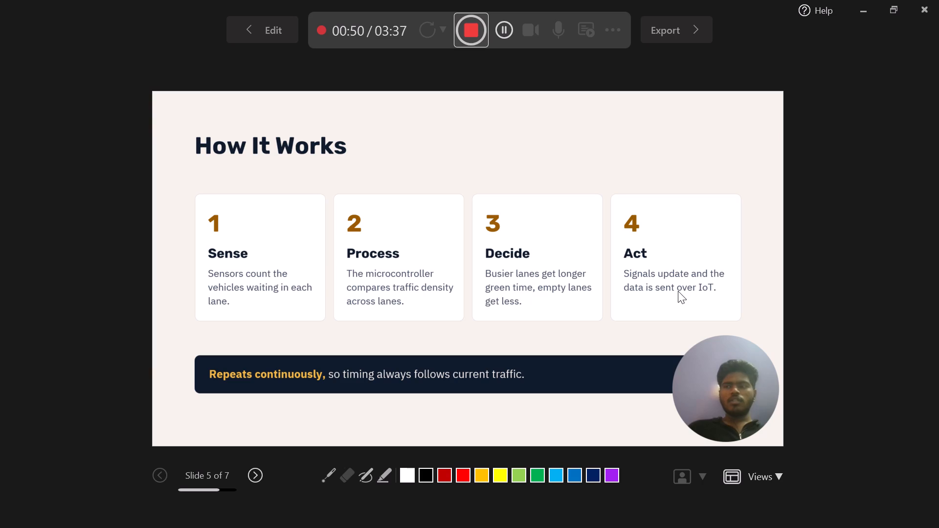
{"action": "left_click", "coordinate": [475, 34]}
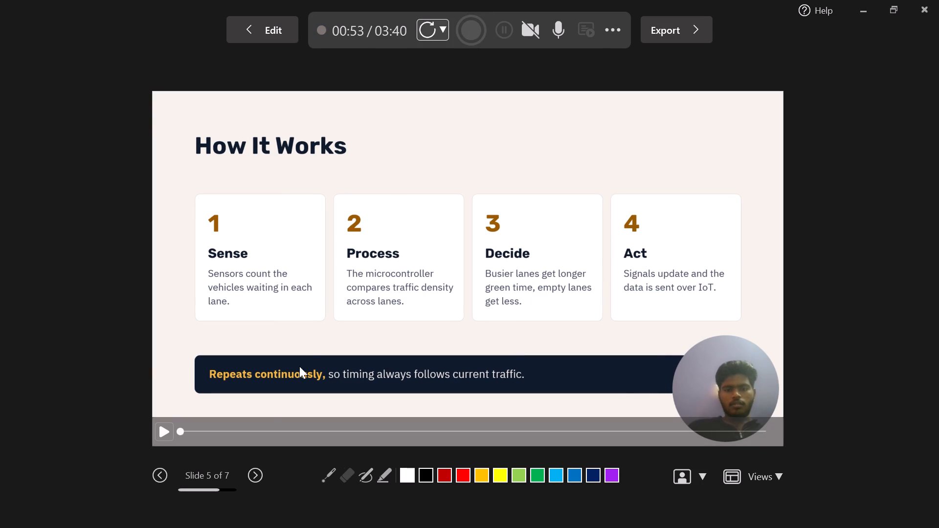
{"action": "left_click", "coordinate": [255, 465]}
{"action": "left_click", "coordinate": [257, 468]}
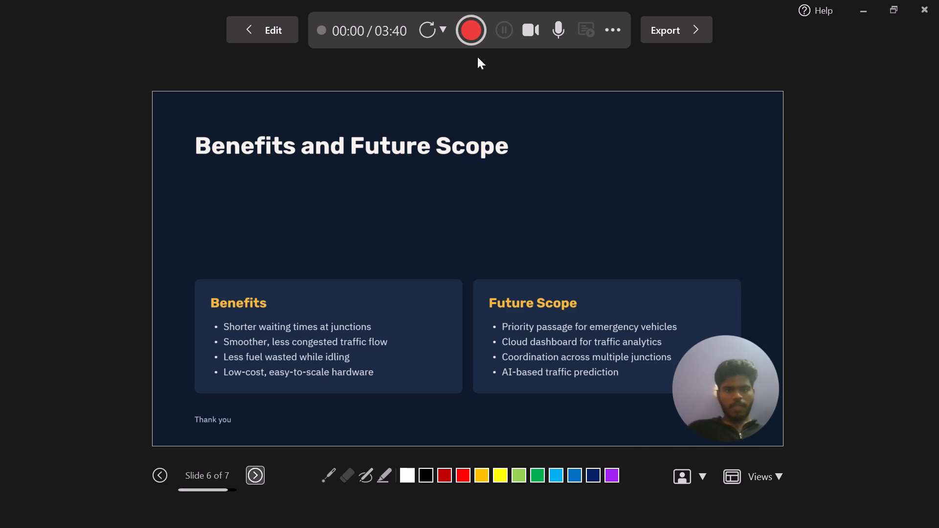
Record about 32 seconds on slide 6, "Benefits and Future Scope", continuing without a break through about 2 seconds of the "THANK YOU" slide.
{"action": "left_click", "coordinate": [466, 25]}
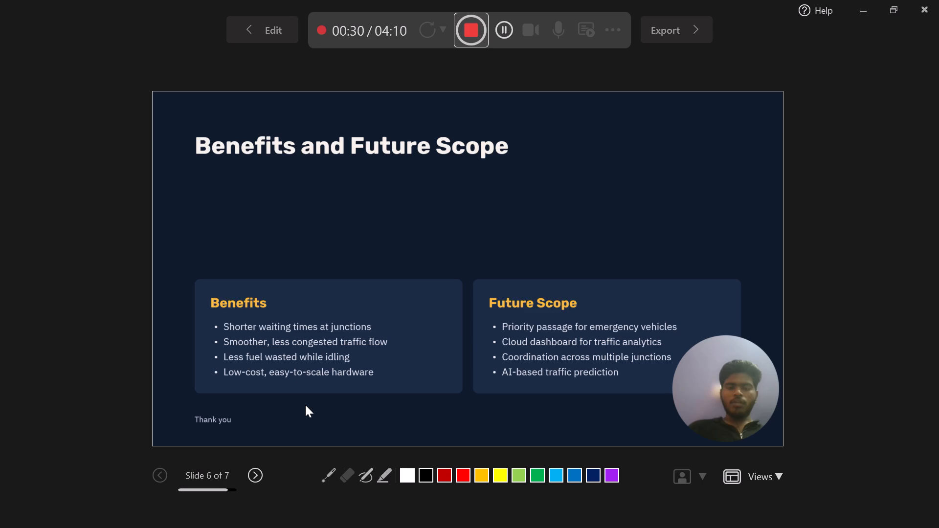
{"action": "left_click", "coordinate": [254, 468]}
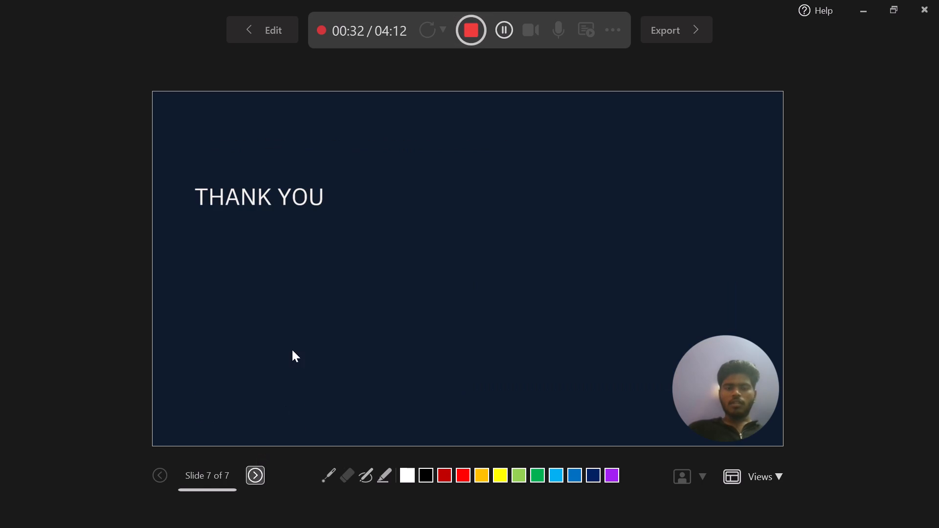
{"action": "left_click", "coordinate": [473, 16]}
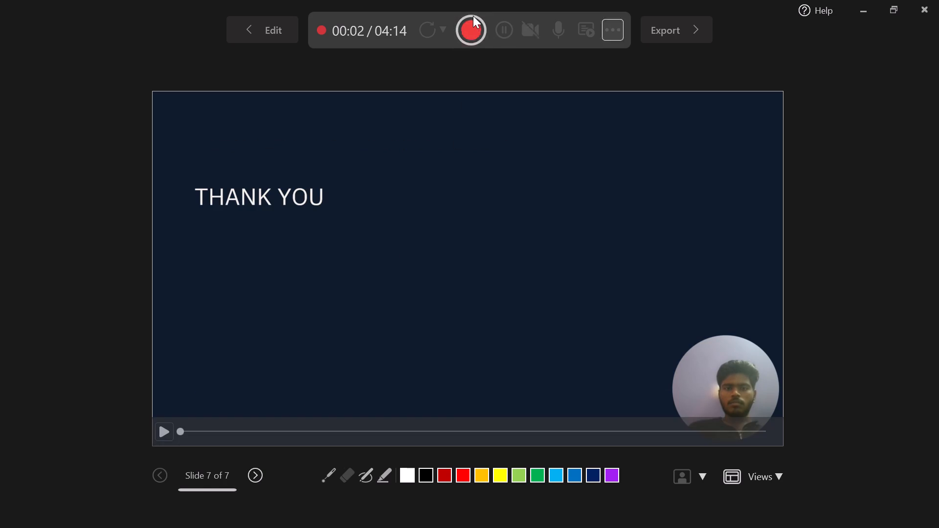
Export the recorded presentation as the Full HD (1080p) video "Smart Traffic Signal Controller.mp4" in Downloads.
{"action": "left_click", "coordinate": [674, 24]}
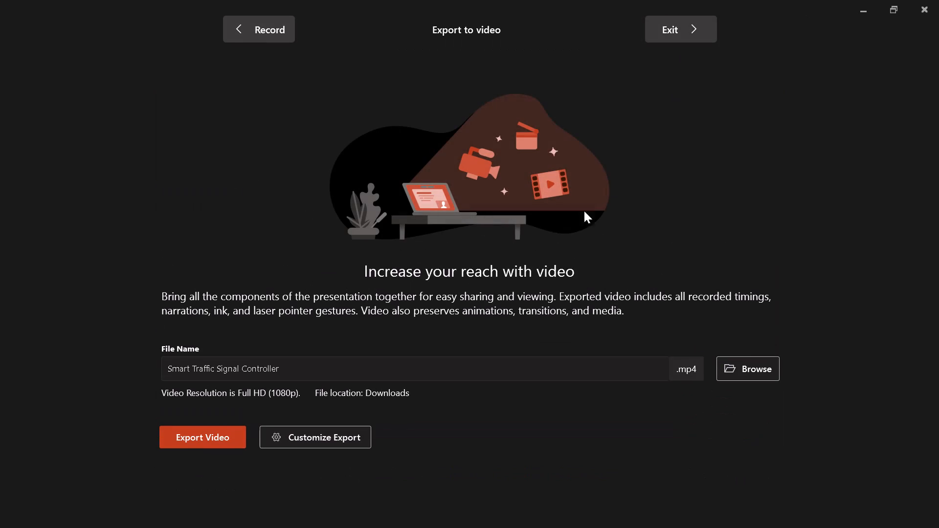
{"action": "left_click", "coordinate": [201, 434]}
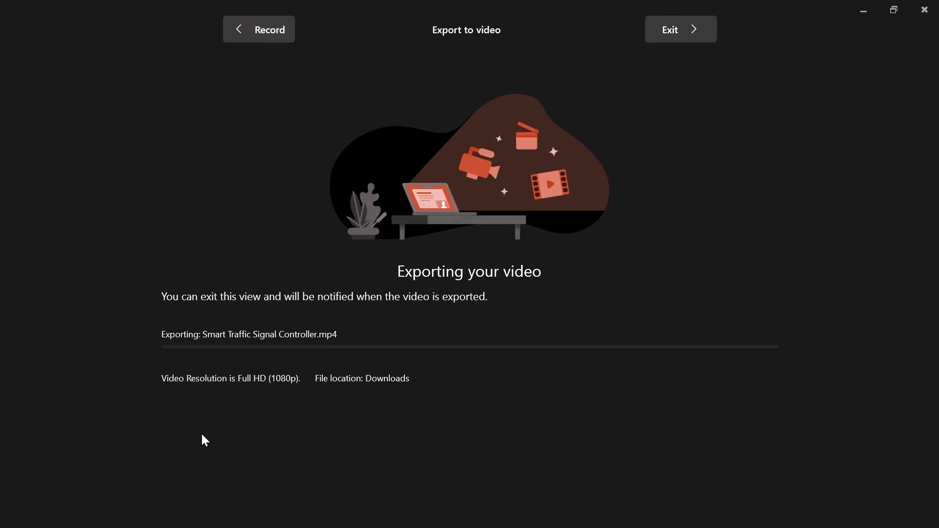
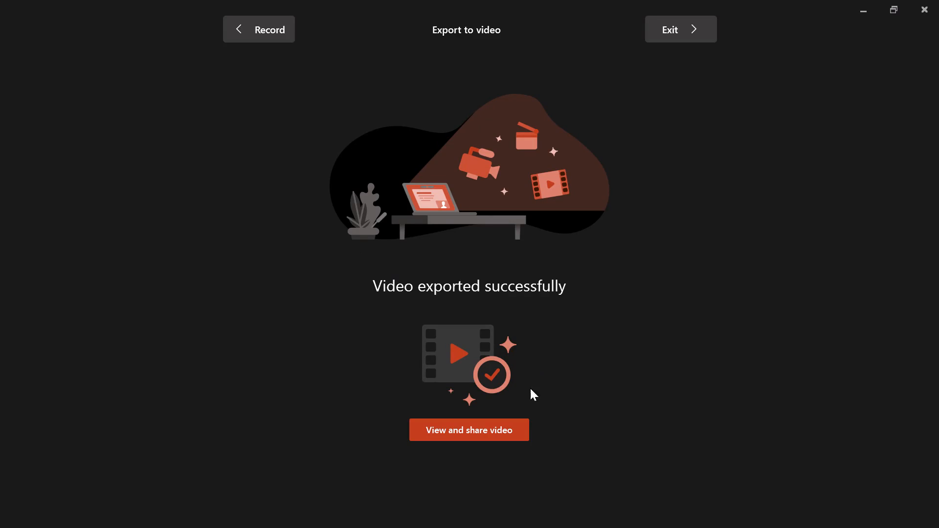
Open the exported "Smart Traffic Signal Controller.mp4" in Media Player just once to check that it plays, and close the player.
{"action": "left_click", "coordinate": [500, 429]}
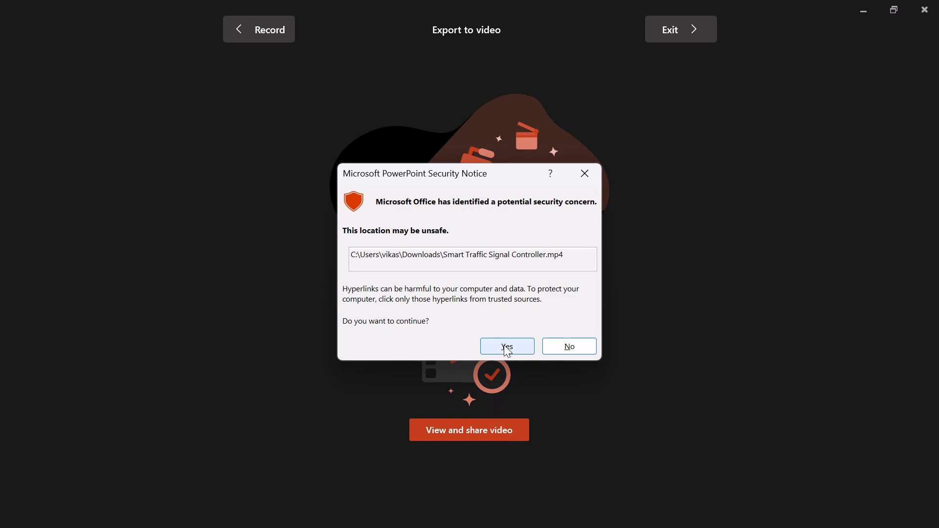
{"action": "left_click", "coordinate": [504, 345]}
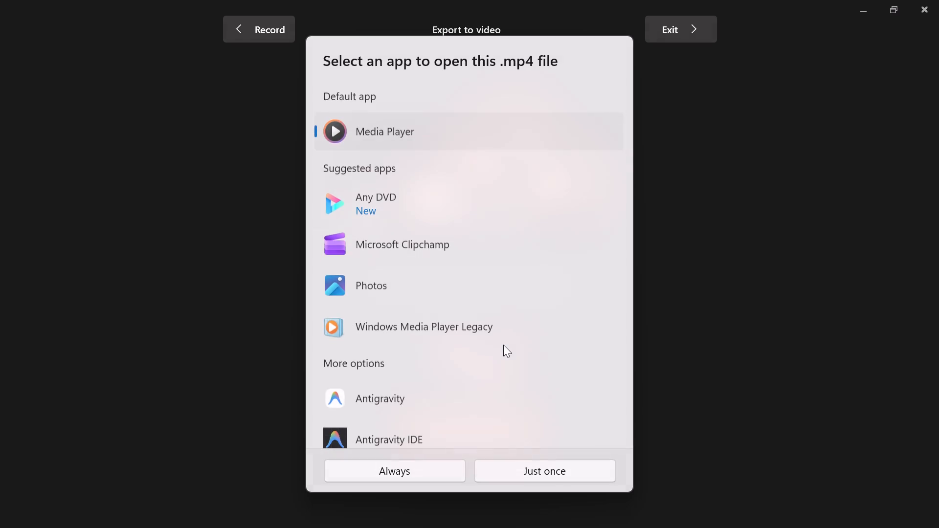
{"action": "left_click", "coordinate": [419, 123]}
{"action": "left_click", "coordinate": [525, 467]}
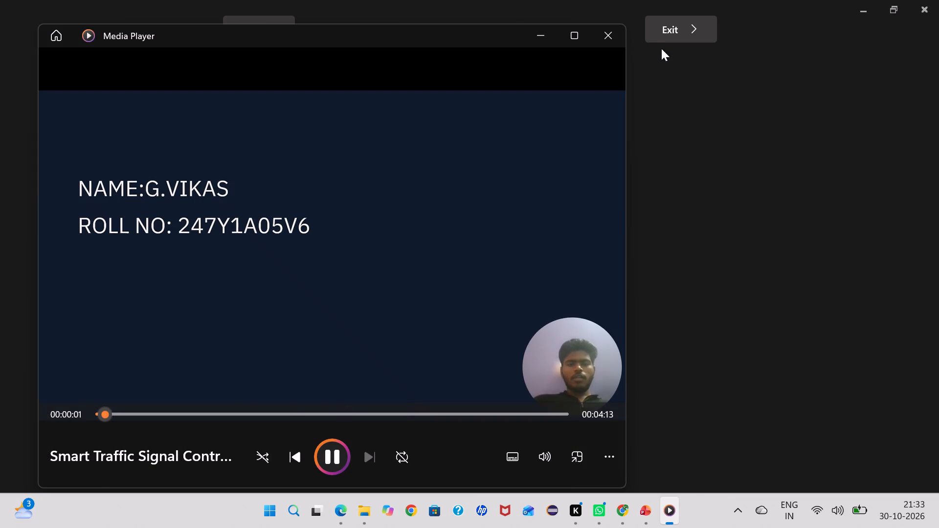
{"action": "left_click", "coordinate": [601, 33]}
Leave the recording and export view to return to the normal slide editing view.
{"action": "left_click", "coordinate": [915, 5]}
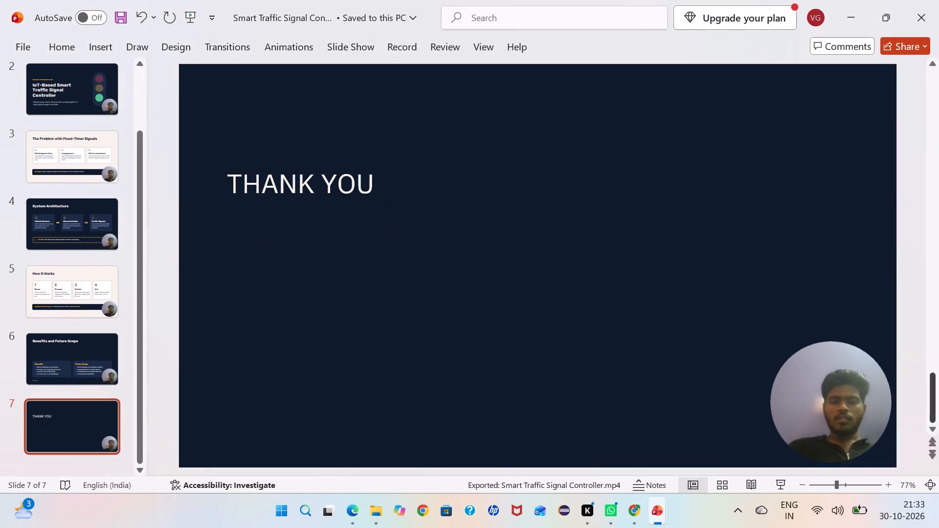